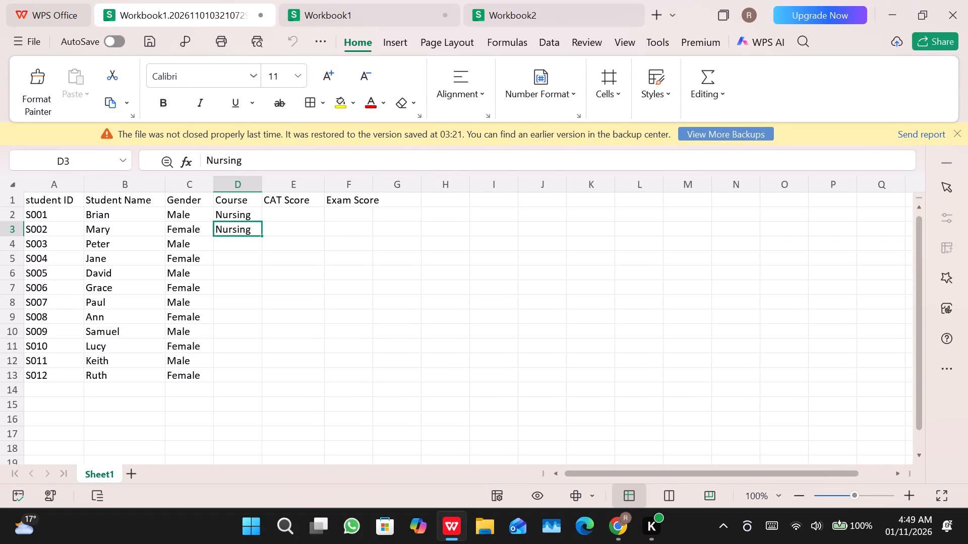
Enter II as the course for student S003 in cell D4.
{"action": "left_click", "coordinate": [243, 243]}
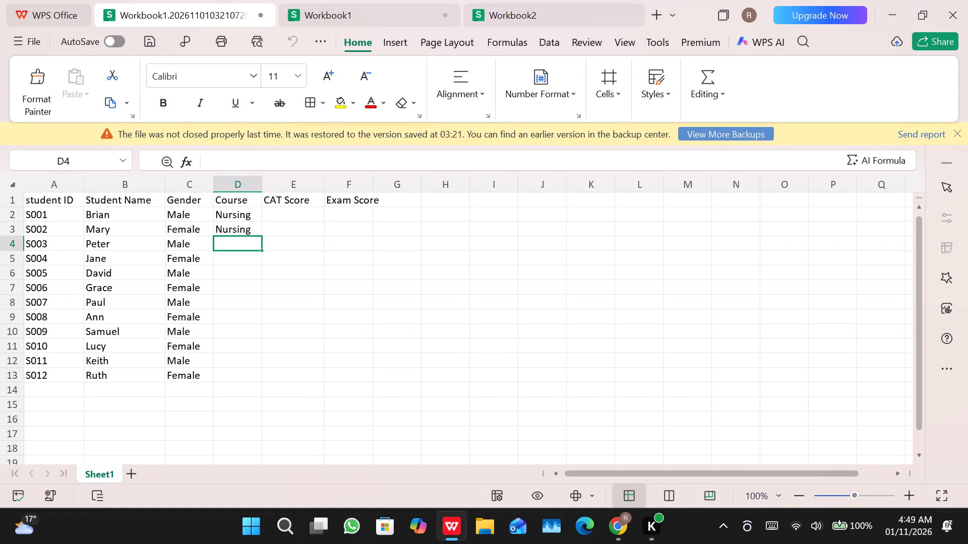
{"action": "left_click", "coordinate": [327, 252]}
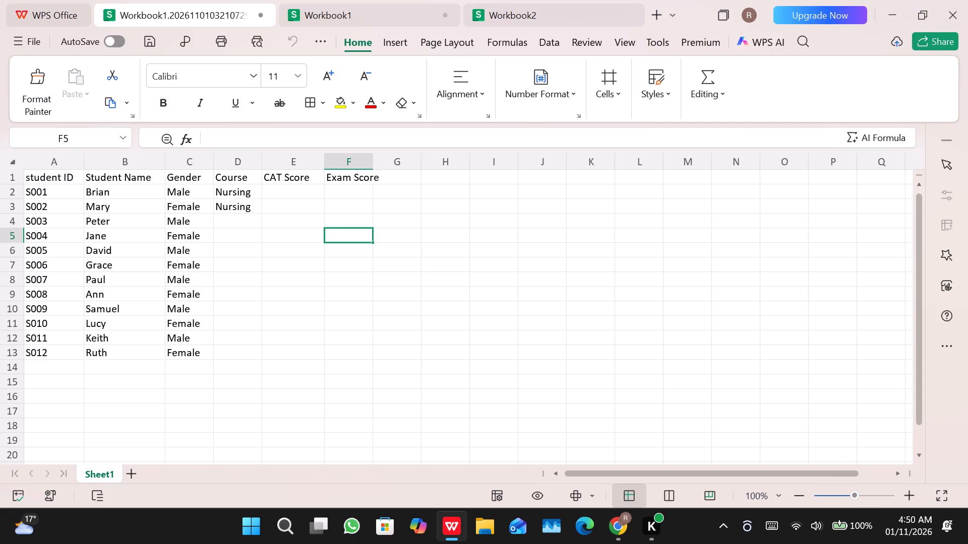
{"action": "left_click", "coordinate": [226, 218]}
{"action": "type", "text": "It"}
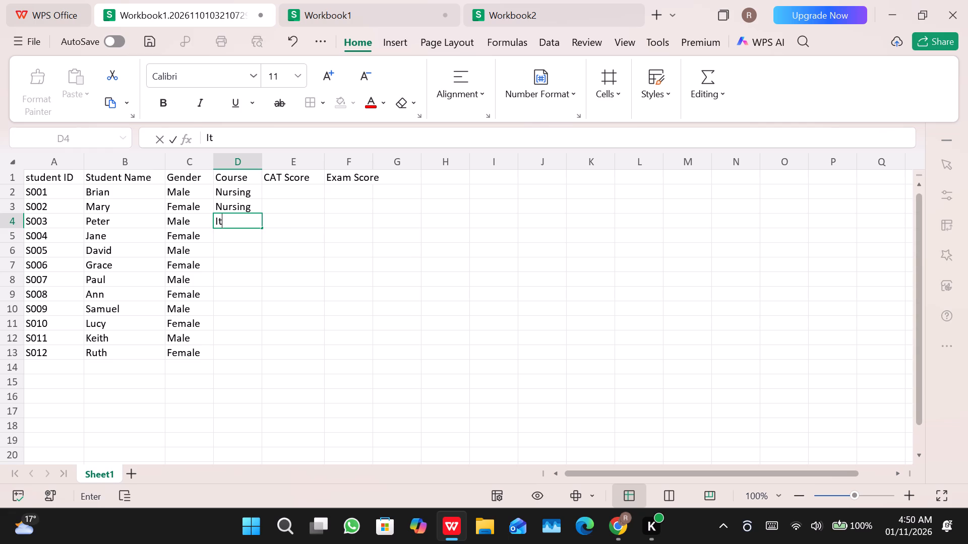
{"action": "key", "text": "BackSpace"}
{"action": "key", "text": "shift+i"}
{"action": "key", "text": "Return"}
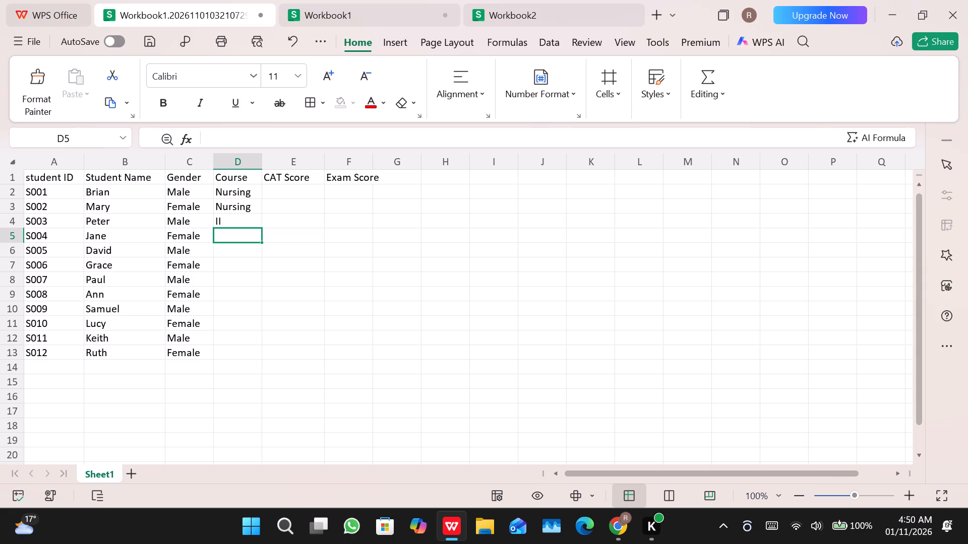
Fill in the courses for students S004 to S006 in D5:D7 as Business, IT and Nursing.
{"action": "key", "text": "b"}
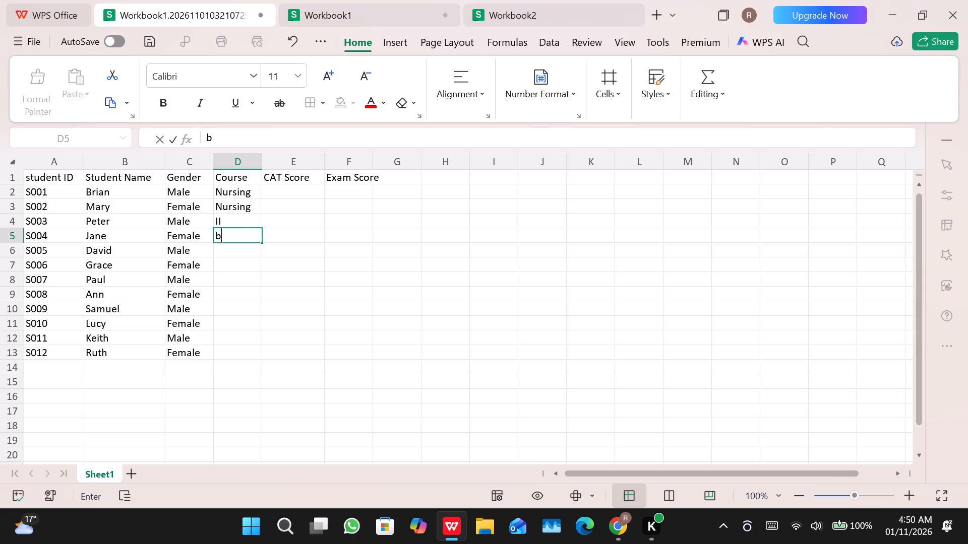
{"action": "key", "text": "BackSpace"}
{"action": "key", "text": "shift+b"}
{"action": "type", "text": "ussi"}
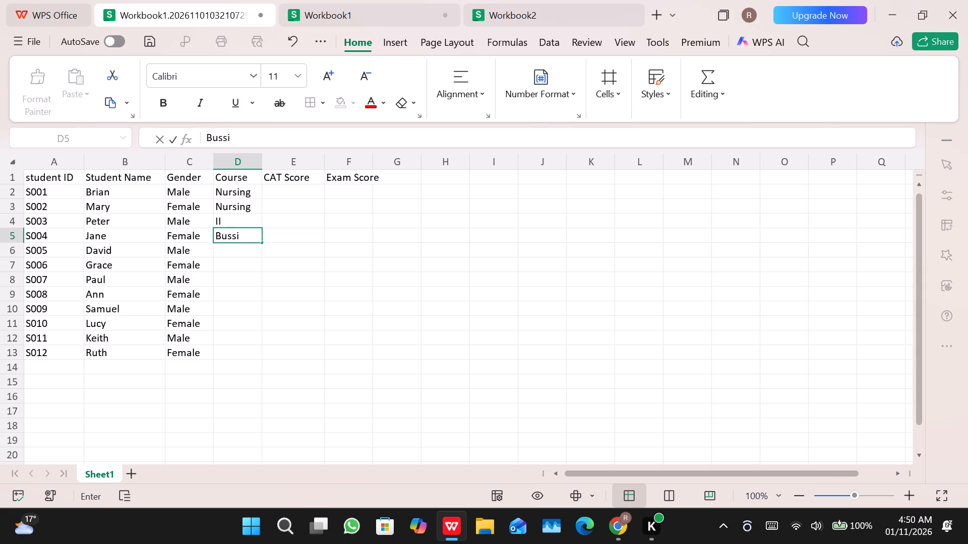
{"action": "key", "text": "BackSpace"}
{"action": "key", "text": "BackSpace"}
{"action": "type", "text": "ine"}
{"action": "type", "text": "ss"}
{"action": "key", "text": "Return"}
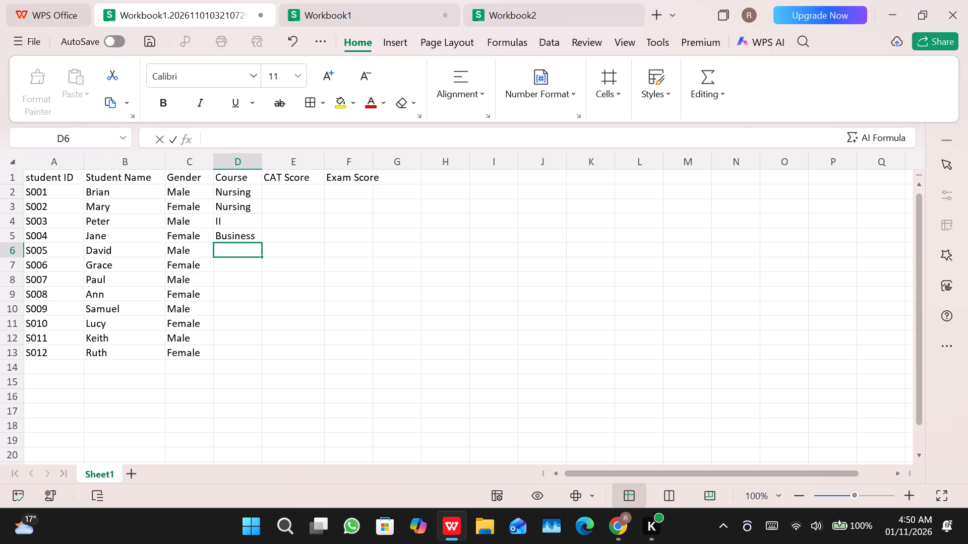
{"action": "type", "text": "IT"}
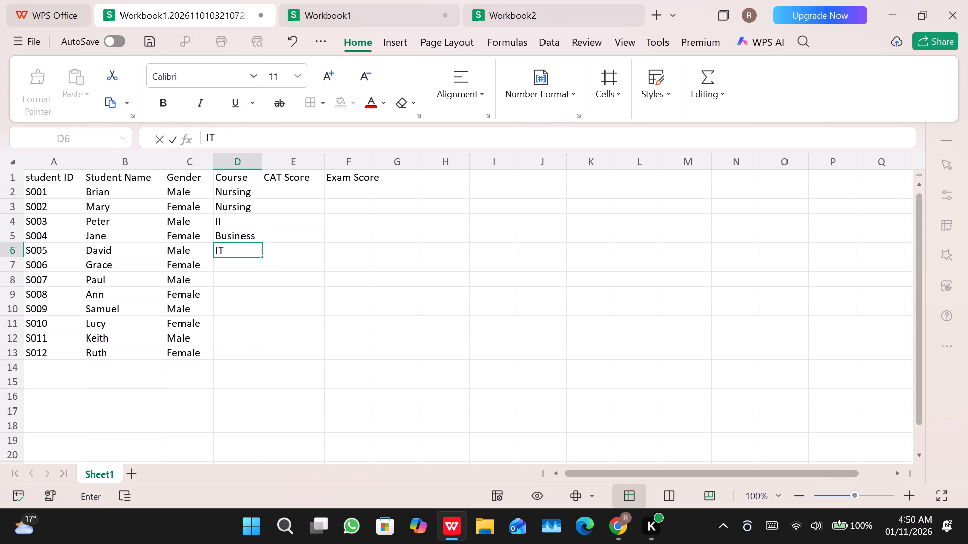
{"action": "key", "text": "Return"}
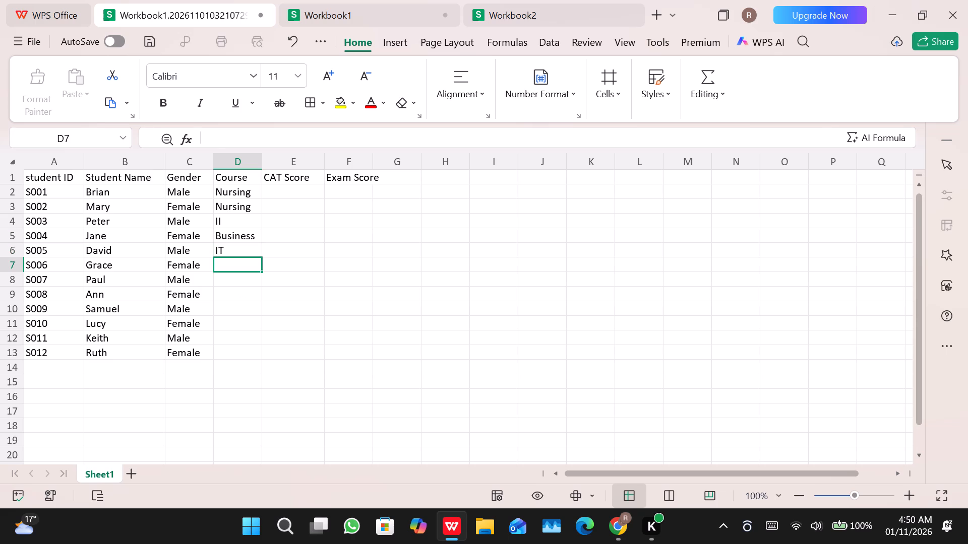
{"action": "key", "text": "shift+n"}
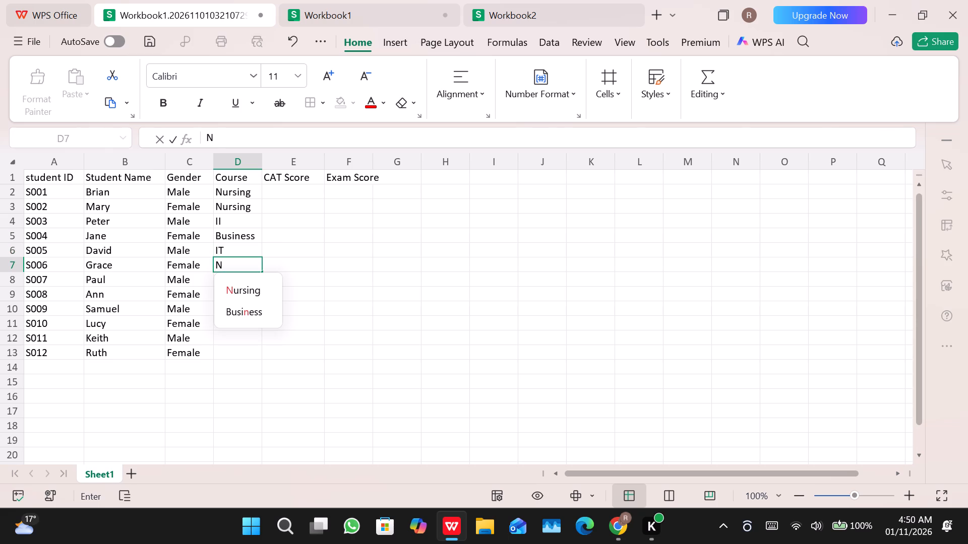
{"action": "key", "text": "Down"}
{"action": "key", "text": "Return"}
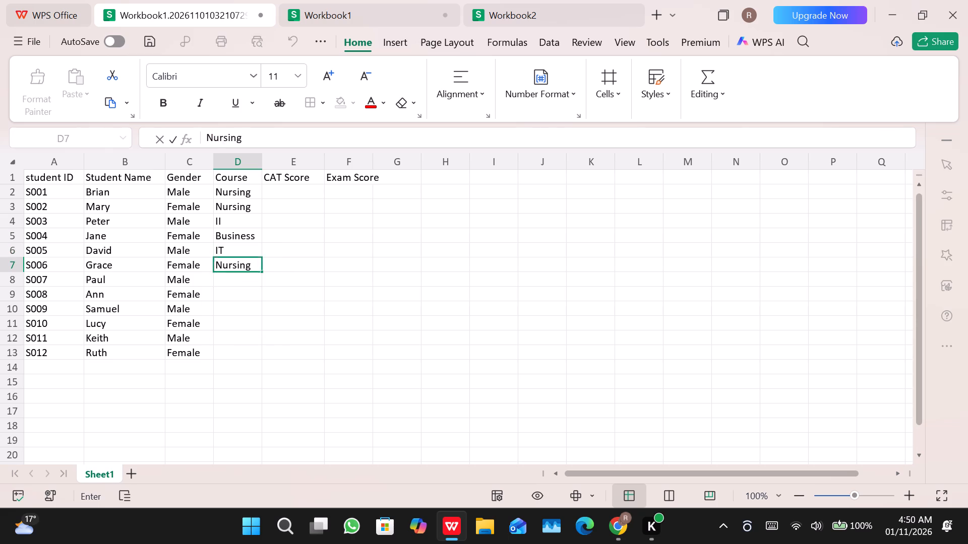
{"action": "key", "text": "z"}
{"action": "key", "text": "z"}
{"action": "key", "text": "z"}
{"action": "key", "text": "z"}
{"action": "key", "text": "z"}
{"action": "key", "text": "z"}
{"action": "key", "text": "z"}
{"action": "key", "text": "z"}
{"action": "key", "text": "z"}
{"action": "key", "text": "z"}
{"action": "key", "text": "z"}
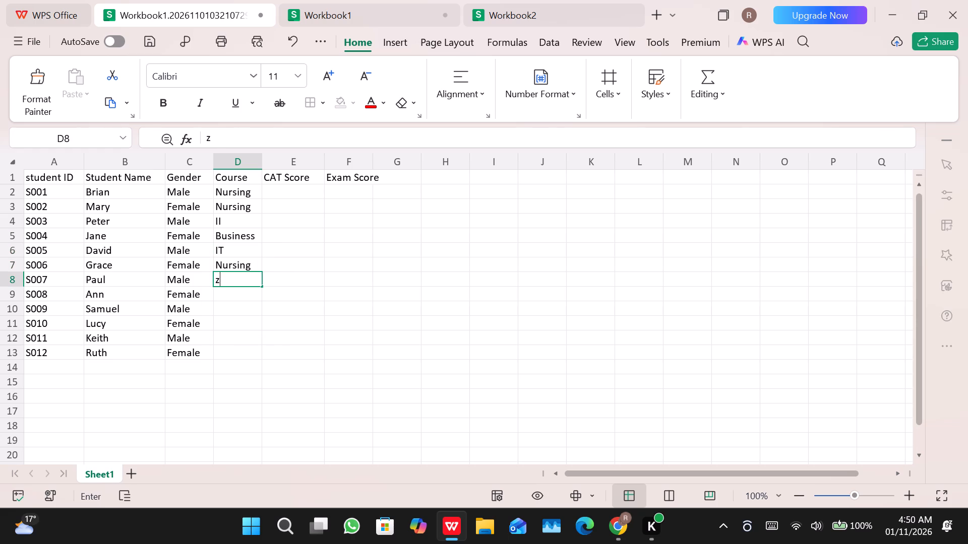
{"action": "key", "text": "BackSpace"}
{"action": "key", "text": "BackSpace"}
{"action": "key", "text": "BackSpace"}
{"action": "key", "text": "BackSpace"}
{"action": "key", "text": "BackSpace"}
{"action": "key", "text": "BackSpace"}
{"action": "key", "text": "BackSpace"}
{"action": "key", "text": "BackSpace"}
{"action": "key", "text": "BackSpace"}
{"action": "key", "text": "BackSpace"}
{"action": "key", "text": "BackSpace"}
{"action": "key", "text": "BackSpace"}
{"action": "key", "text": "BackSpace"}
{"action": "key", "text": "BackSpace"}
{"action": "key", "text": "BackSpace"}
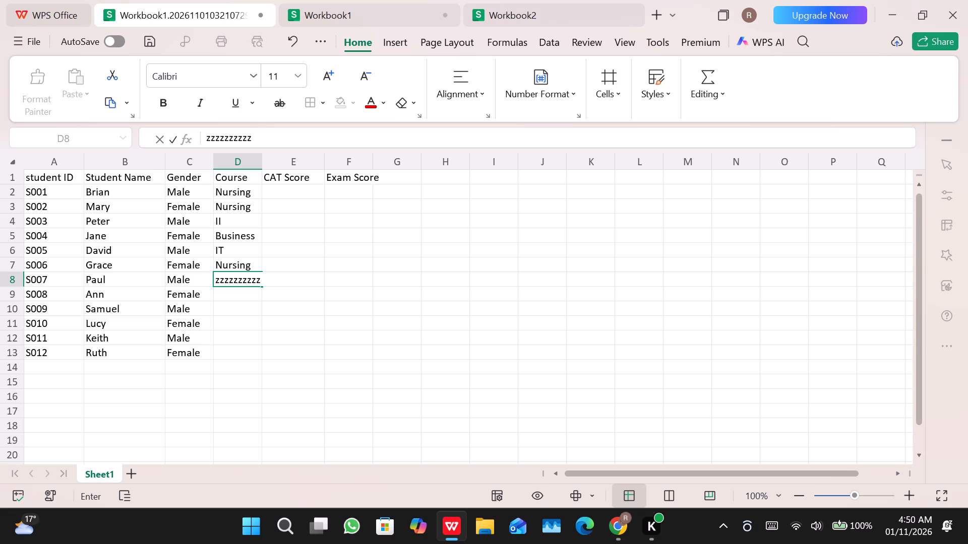
Fill in the courses for students S007 and S008 in D8:D9 as Business and IT.
{"action": "key", "text": "shift+b"}
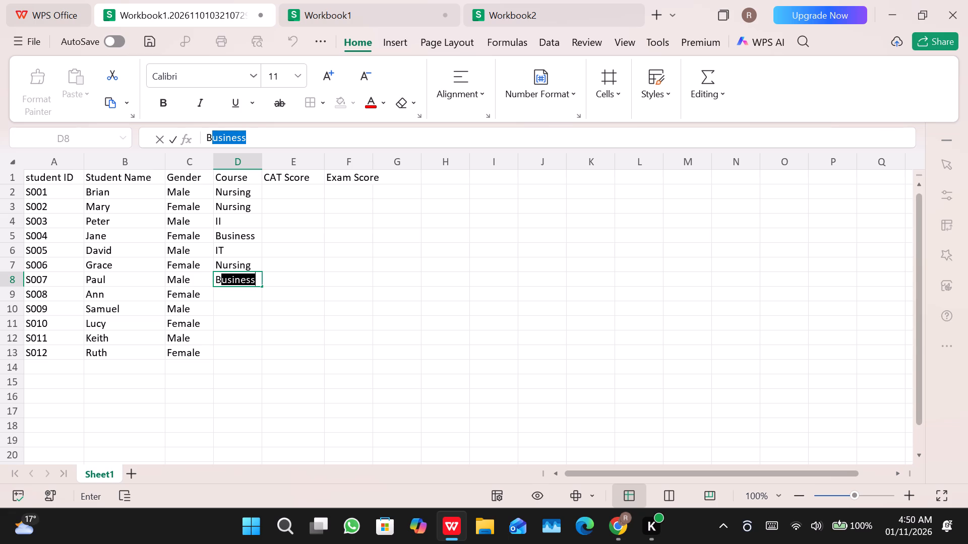
{"action": "key", "text": "Return"}
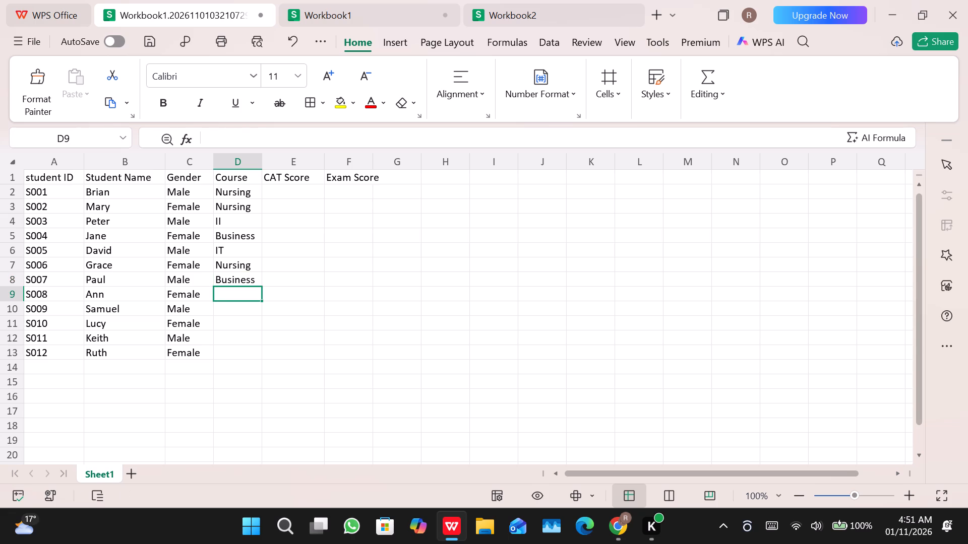
{"action": "key", "text": "shift+i"}
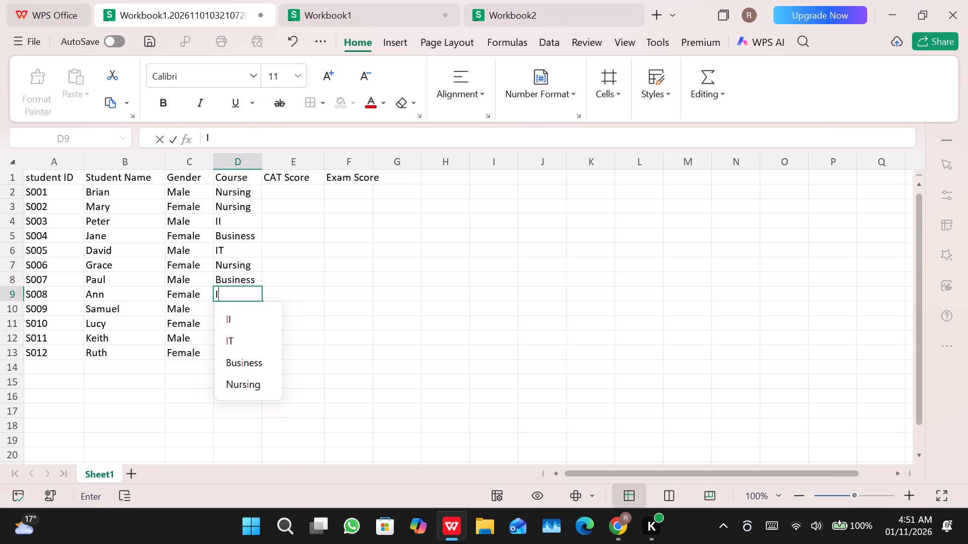
{"action": "key", "text": "Down"}
{"action": "key", "text": "Down"}
{"action": "key", "text": "Return"}
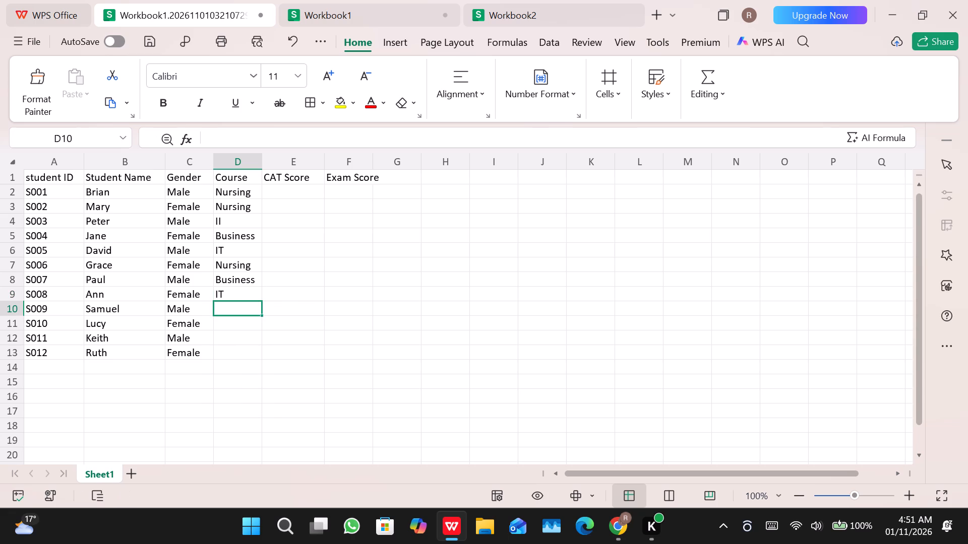
Correct the course of student S003 in cell D4 to IT.
{"action": "left_click", "coordinate": [228, 222]}
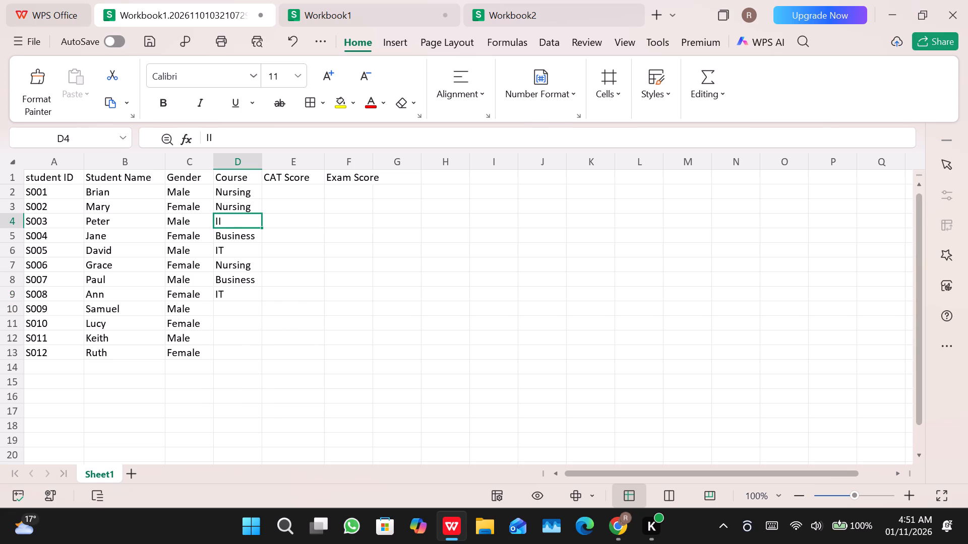
{"action": "left_click", "coordinate": [228, 222]}
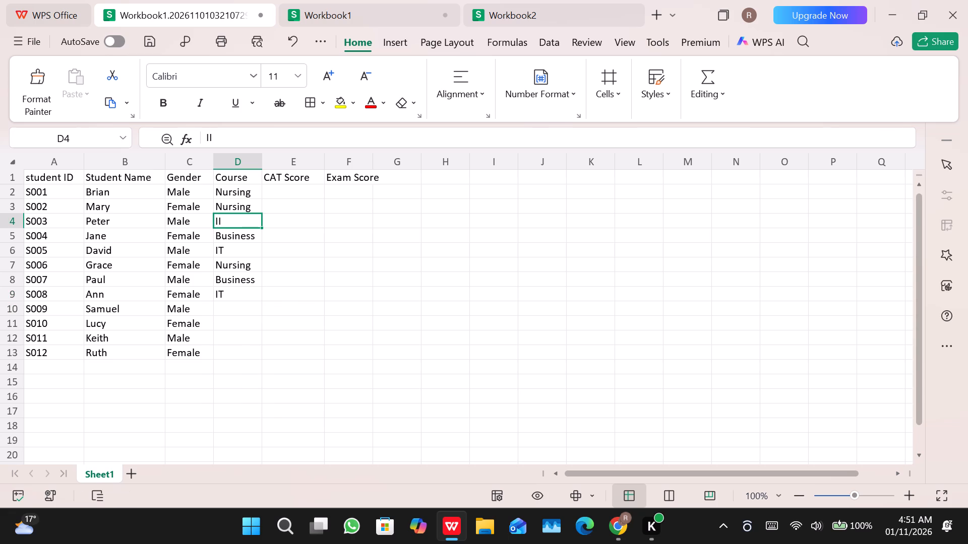
{"action": "left_click", "coordinate": [228, 222]}
{"action": "double_click", "coordinate": [228, 222]}
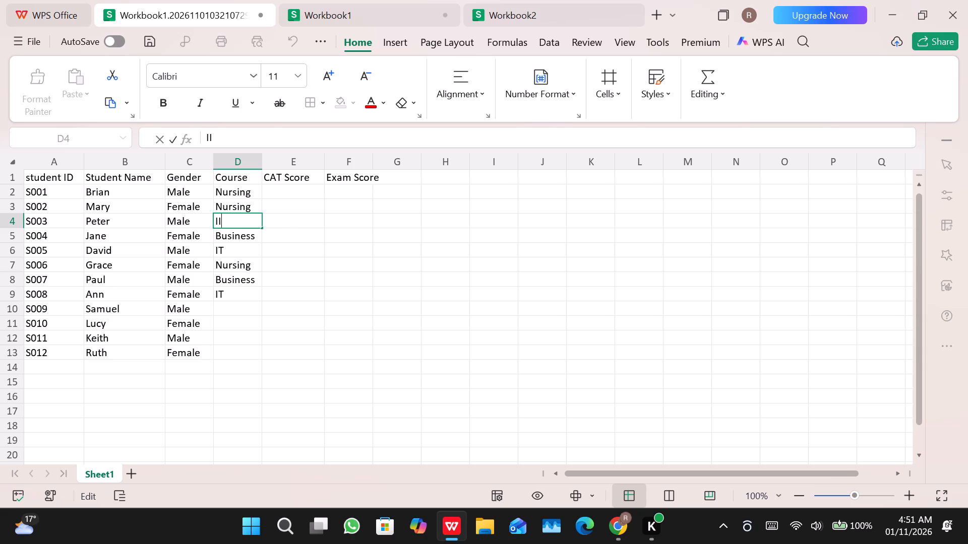
{"action": "key", "text": "BackSpace"}
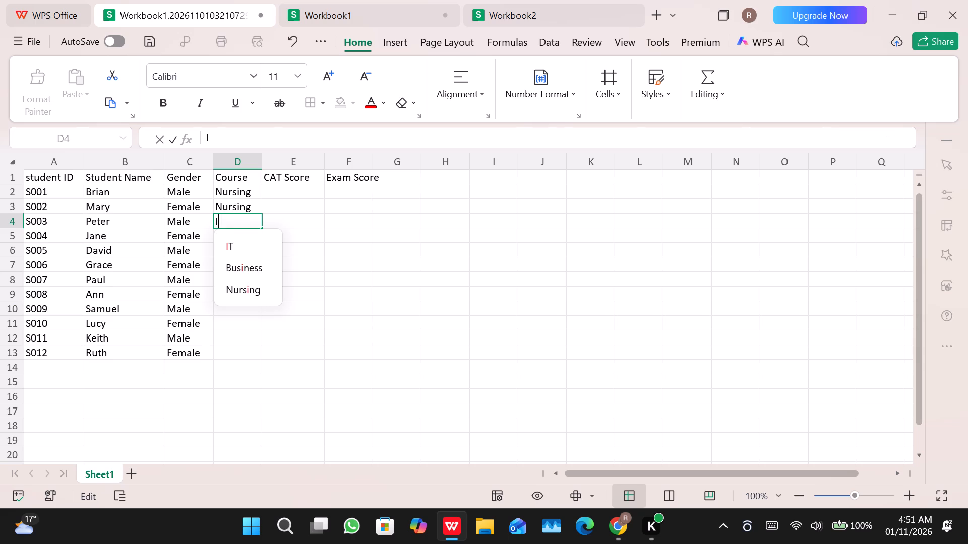
{"action": "key", "text": "Down"}
{"action": "key", "text": "Return"}
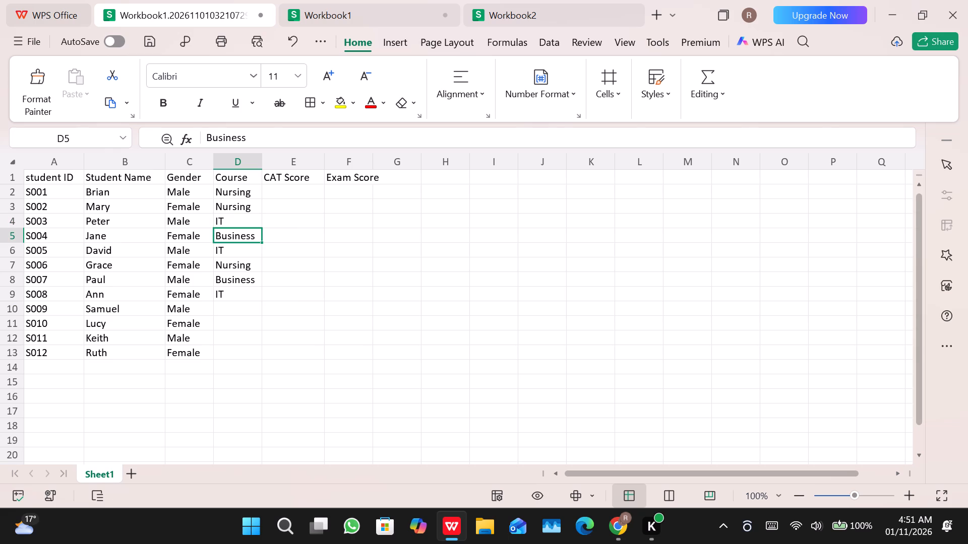
Fill in the courses for students S009 to S012 in D10:D13 as Nursing, Business, IT and Business.
{"action": "left_click", "coordinate": [241, 313]}
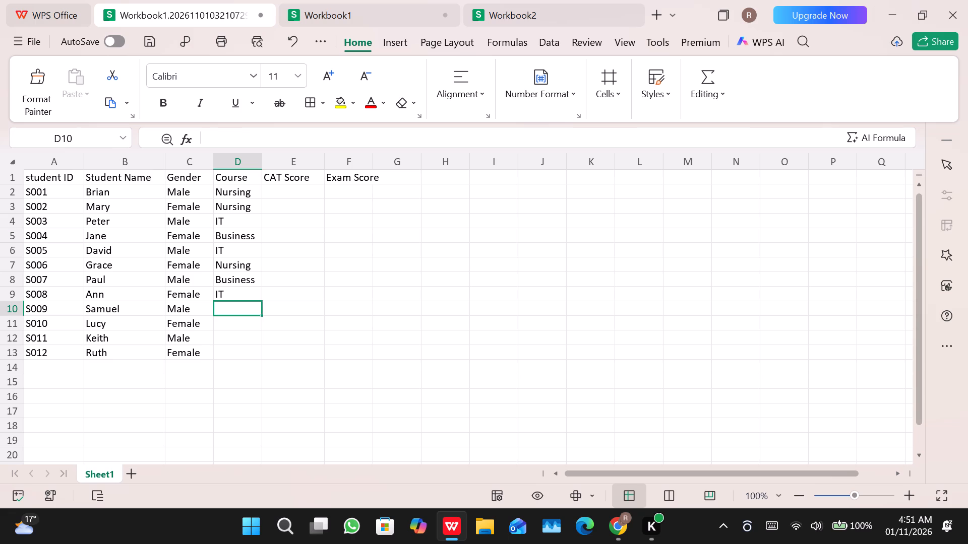
{"action": "key", "text": "shift+n"}
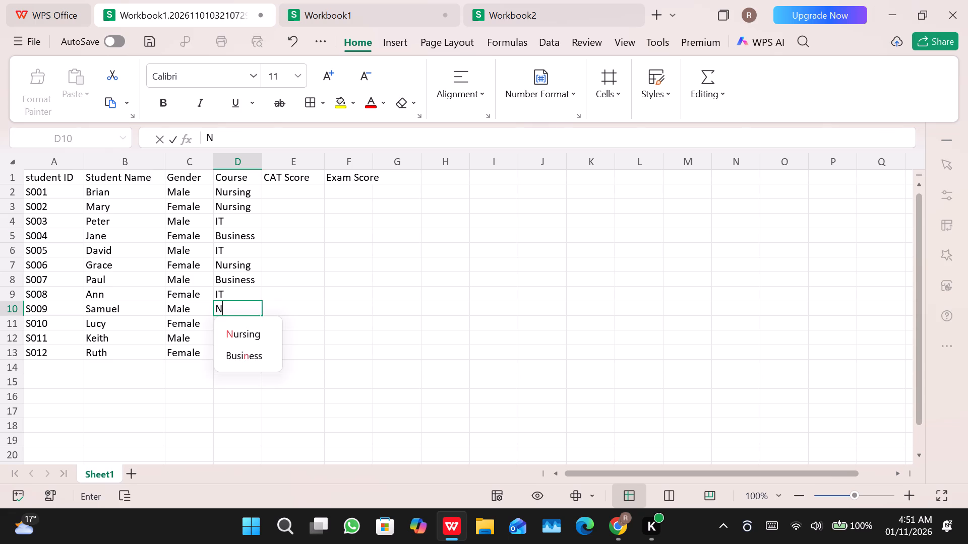
{"action": "key", "text": "Down"}
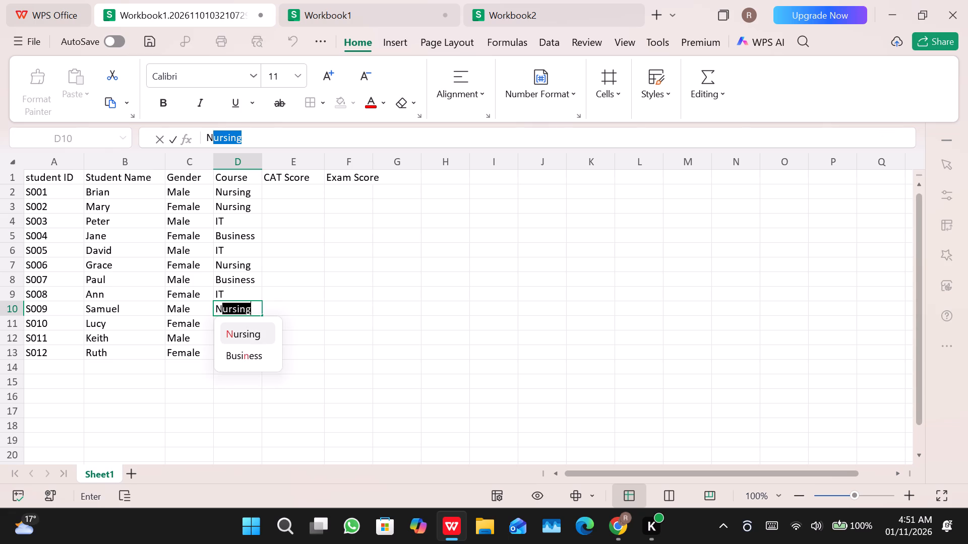
{"action": "key", "text": "Return"}
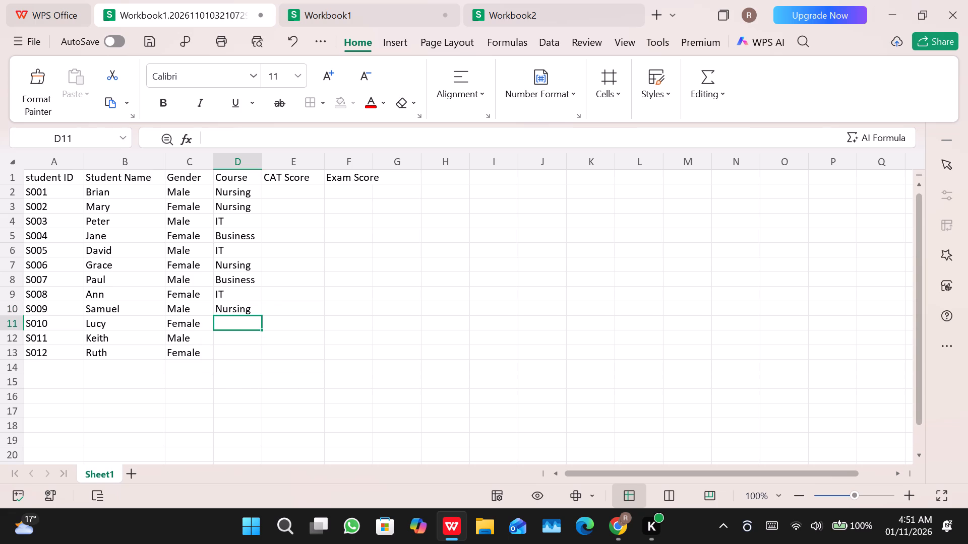
{"action": "key", "text": "shift+b"}
{"action": "key", "text": "Return"}
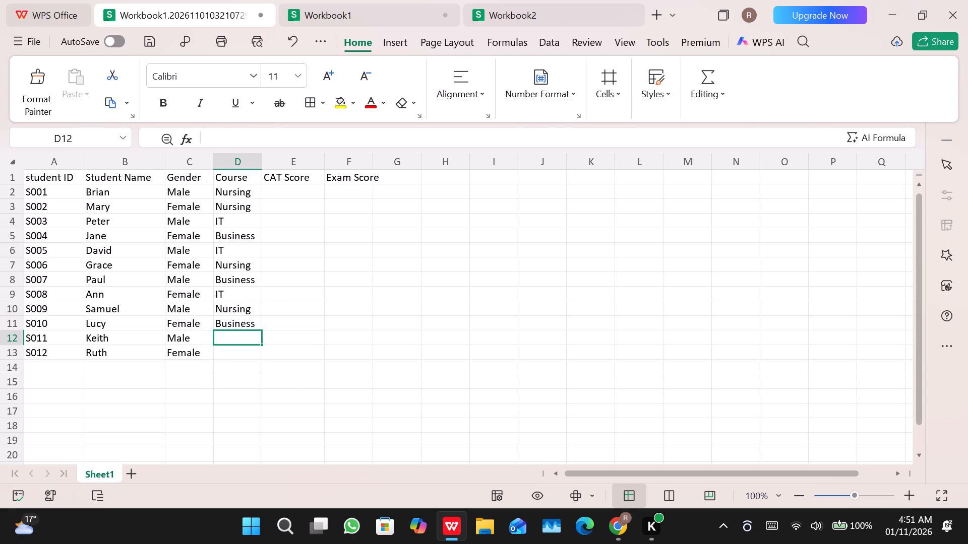
{"action": "key", "text": "shift+i"}
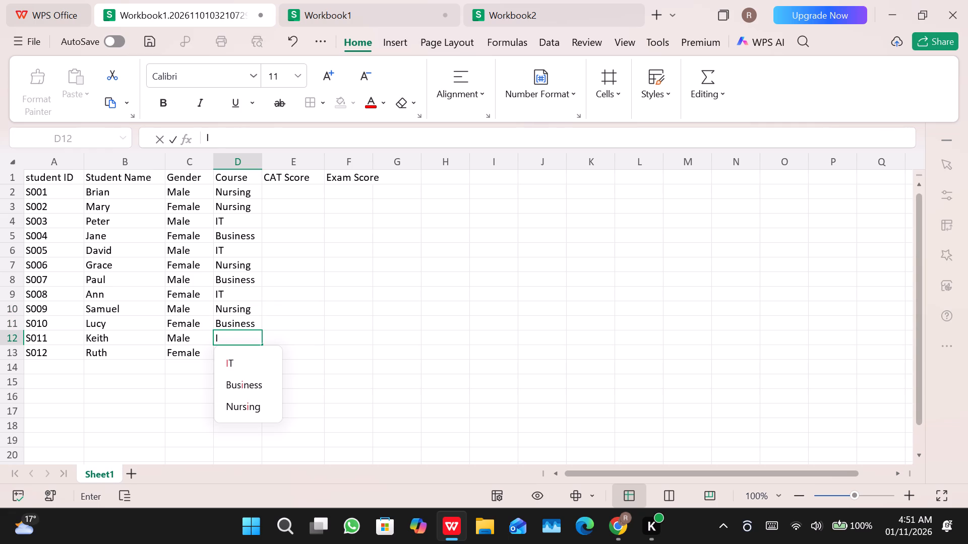
{"action": "key", "text": "Down"}
{"action": "key", "text": "Return"}
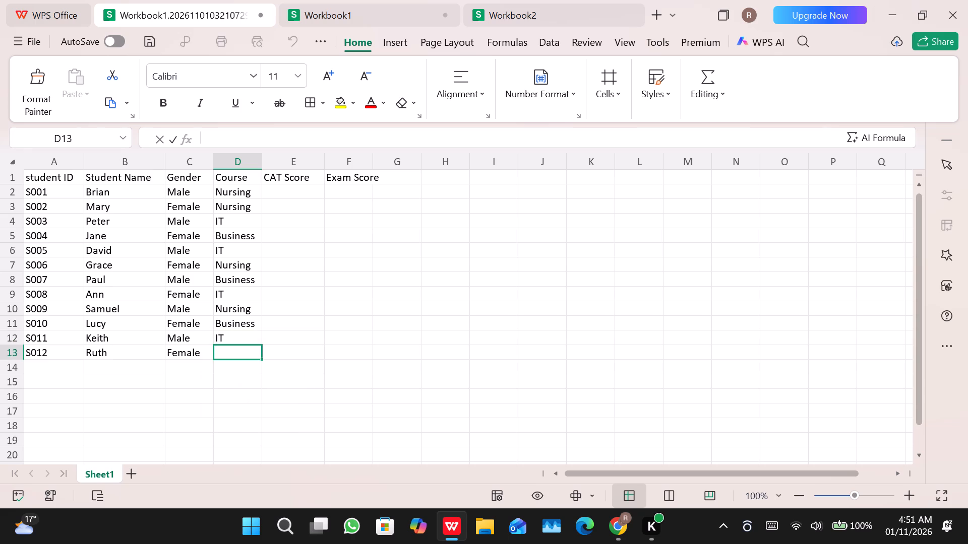
{"action": "key", "text": "shift+b"}
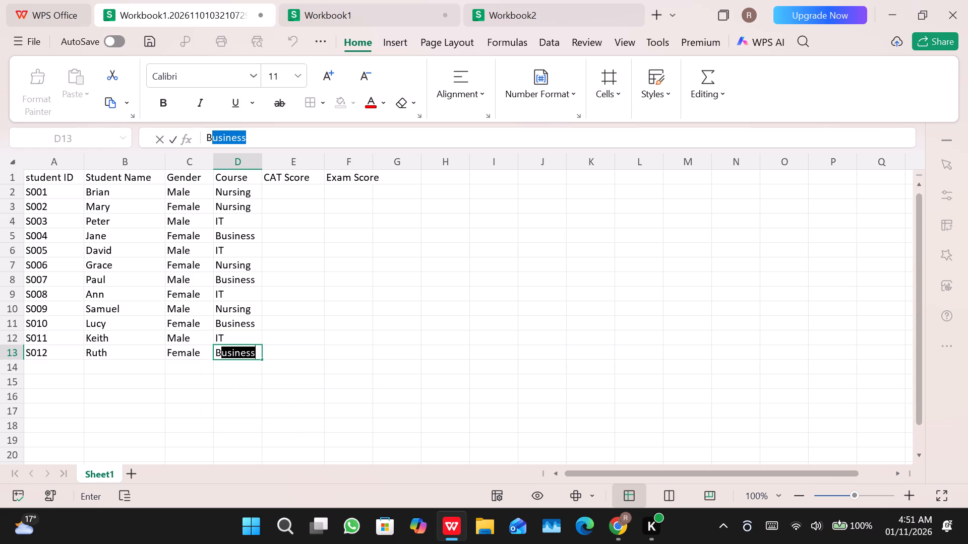
{"action": "key", "text": "Return"}
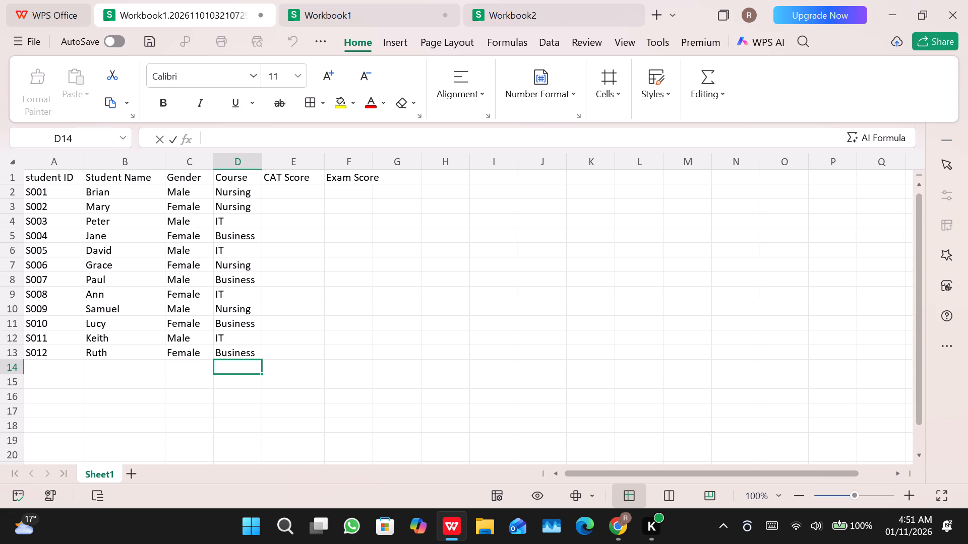
Fill in the CAT scores for students S001 to S004 in E2:E5 as 24, 20, 18 and 27.
{"action": "left_click", "coordinate": [305, 186]}
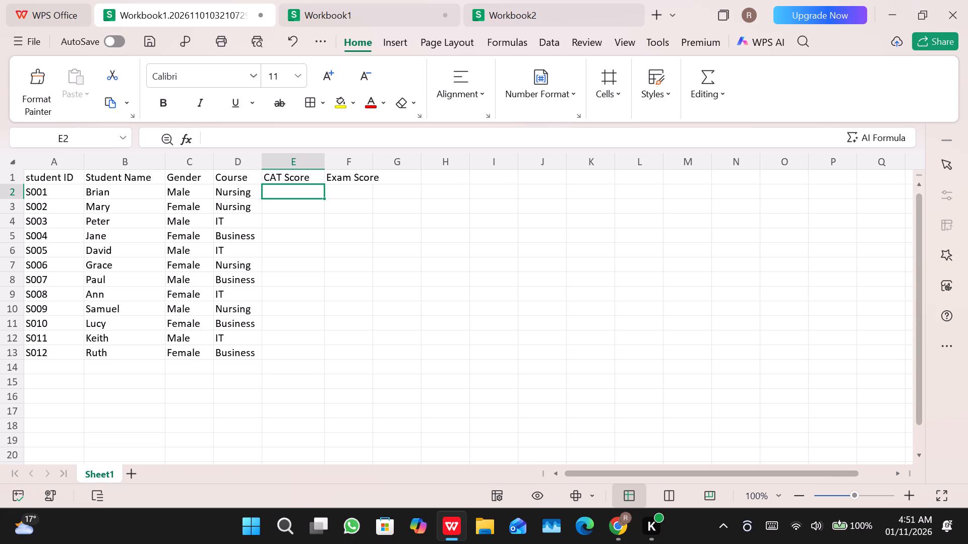
{"action": "type", "text": "24"}
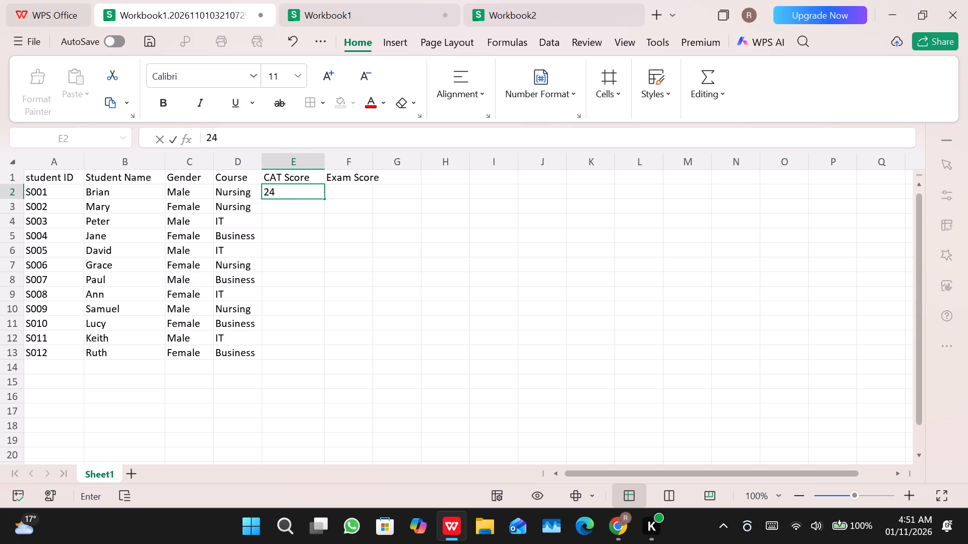
{"action": "key", "text": "Return"}
{"action": "key", "text": "2"}
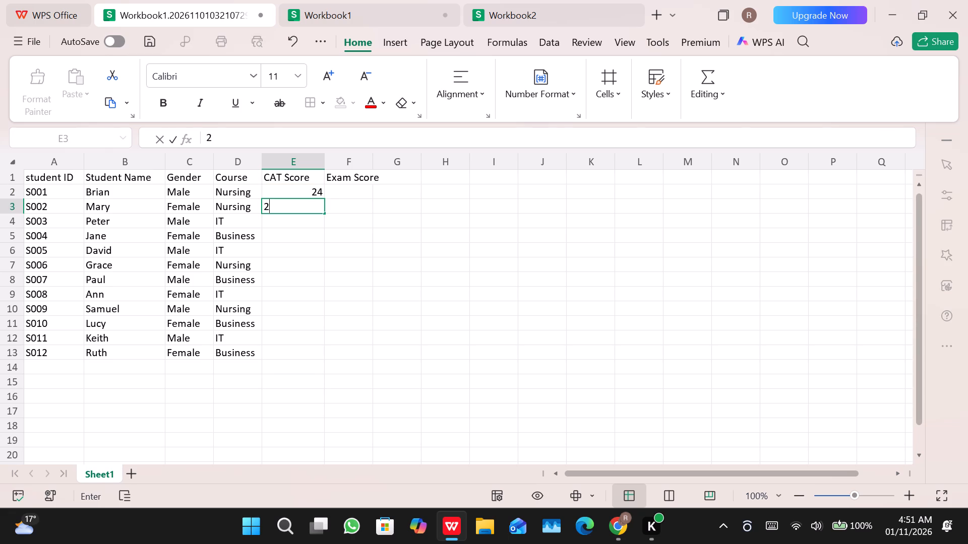
{"action": "key", "text": "0"}
{"action": "key", "text": "Return"}
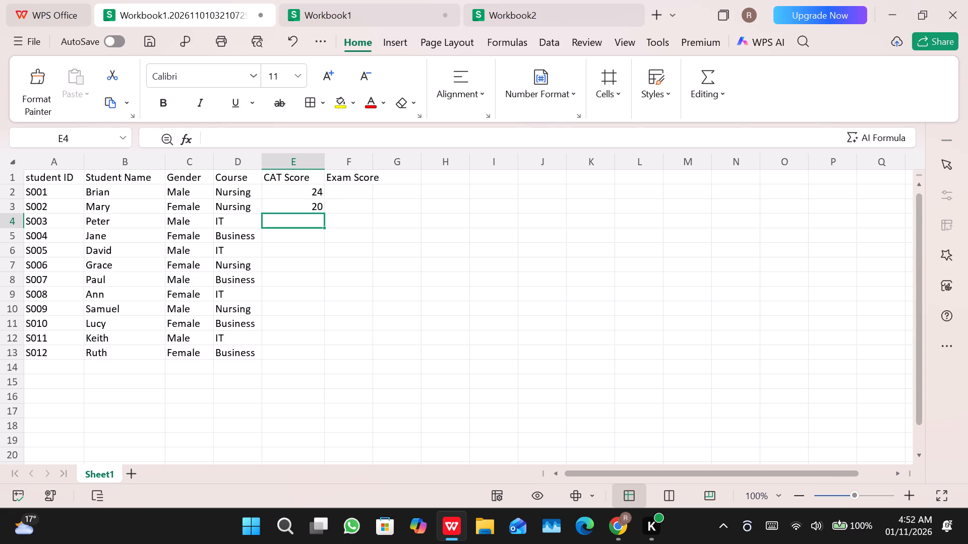
{"action": "key", "text": "1"}
{"action": "key", "text": "8"}
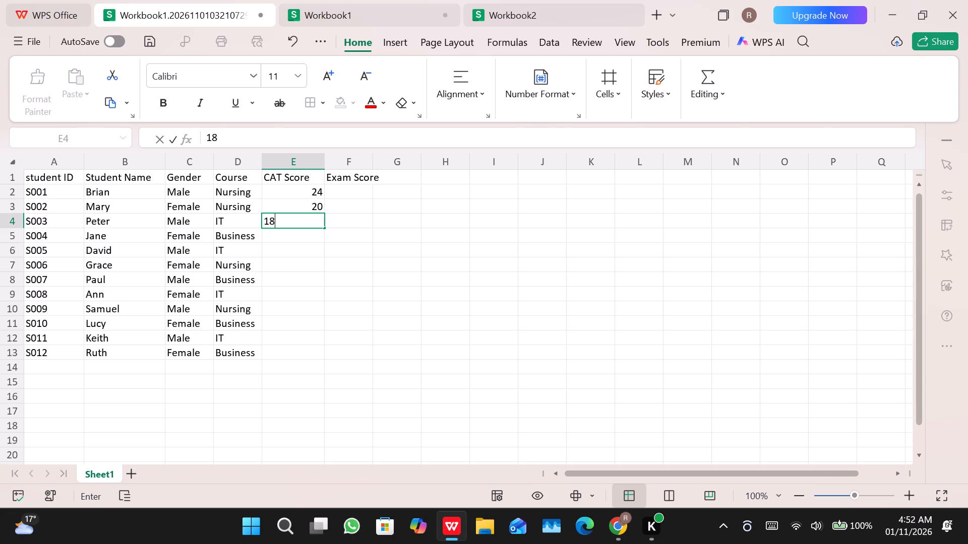
{"action": "key", "text": "Return"}
{"action": "type", "text": "27"}
{"action": "key", "text": "Return"}
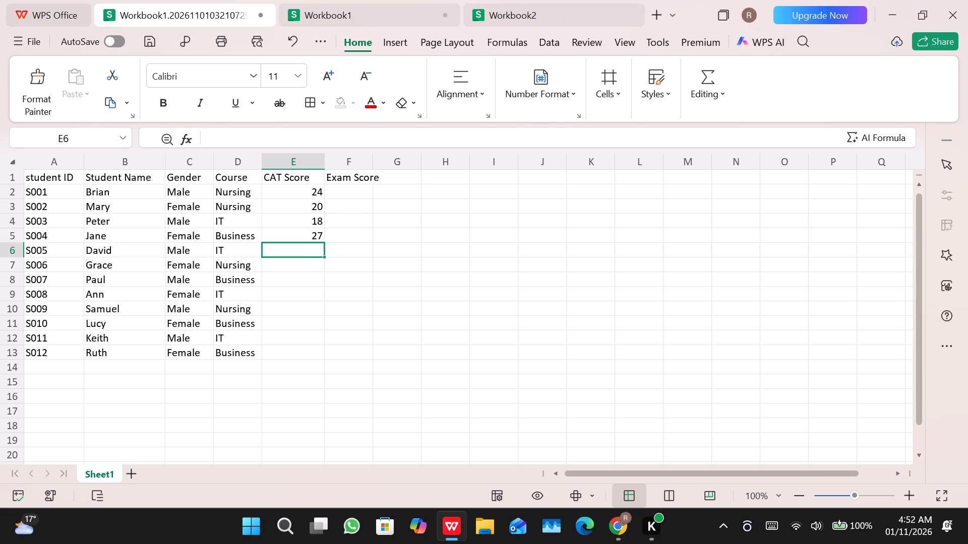
Fill in the CAT scores for students S005 to S008 in E6:E9 as 15, 22, 12 and 25.
{"action": "type", "text": "15"}
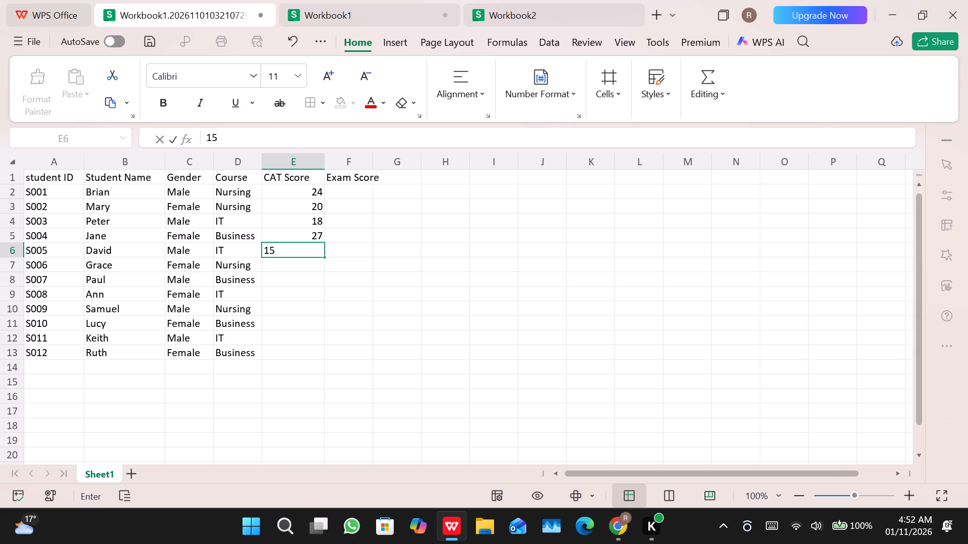
{"action": "key", "text": "Return"}
{"action": "type", "text": "22"}
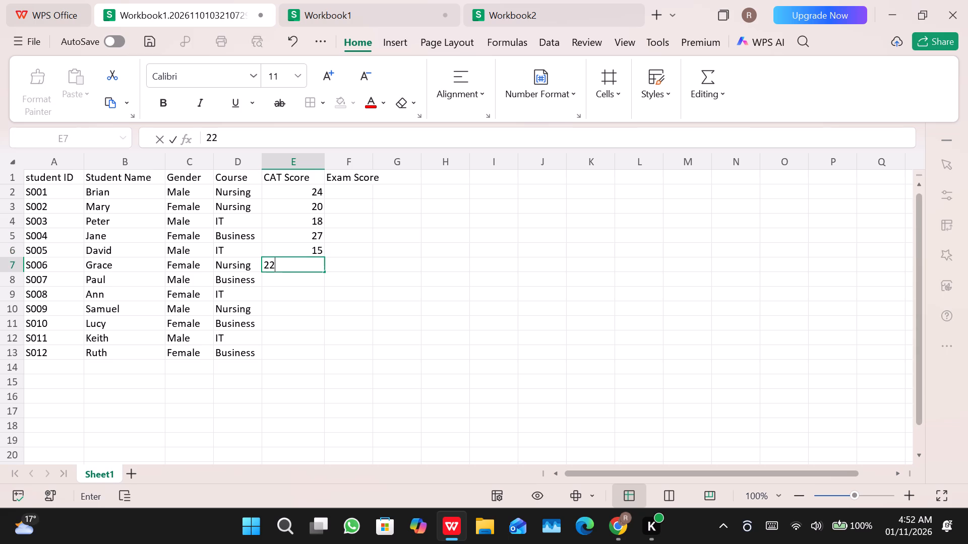
{"action": "key", "text": "Return"}
{"action": "type", "text": "12"}
{"action": "key", "text": "Return"}
{"action": "key", "text": "2"}
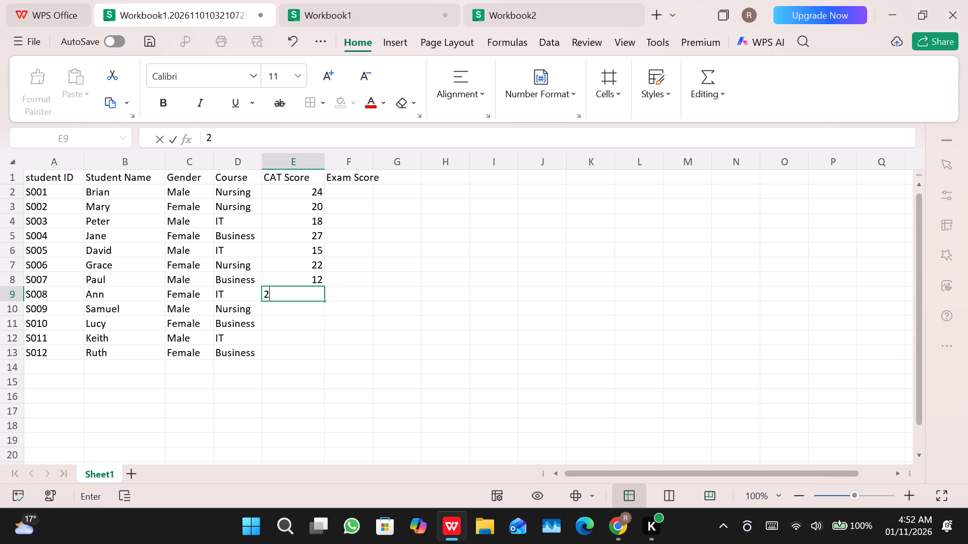
{"action": "key", "text": "5"}
{"action": "key", "text": "Return"}
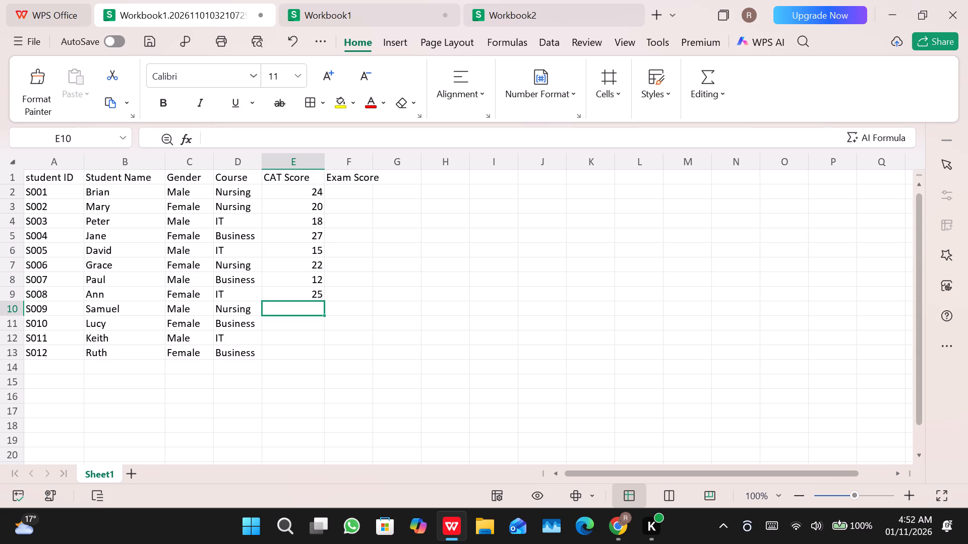
Fill in the CAT scores for students S009 to S012 in E10:E13 as 19, 16, 28 and 21.
{"action": "key", "text": "1"}
{"action": "key", "text": "9"}
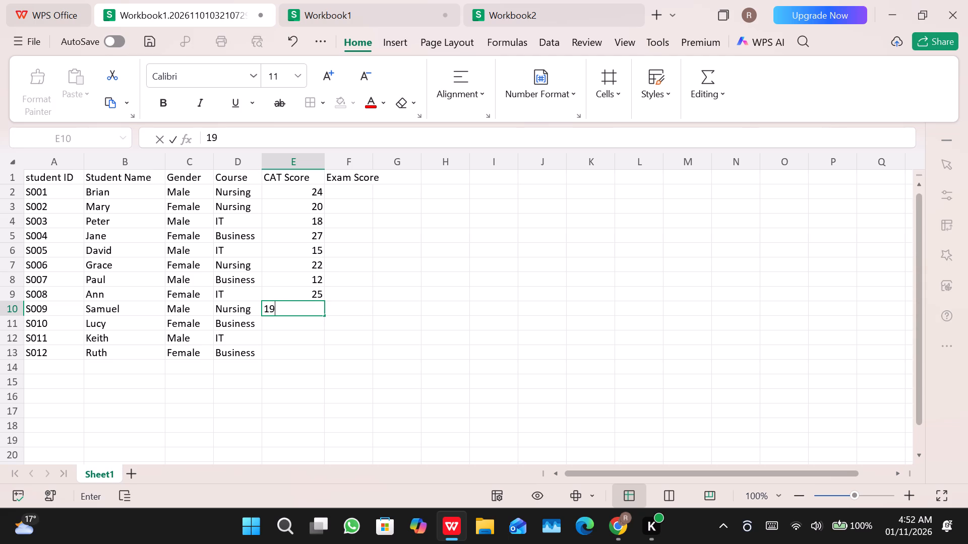
{"action": "key", "text": "Return"}
{"action": "key", "text": "1"}
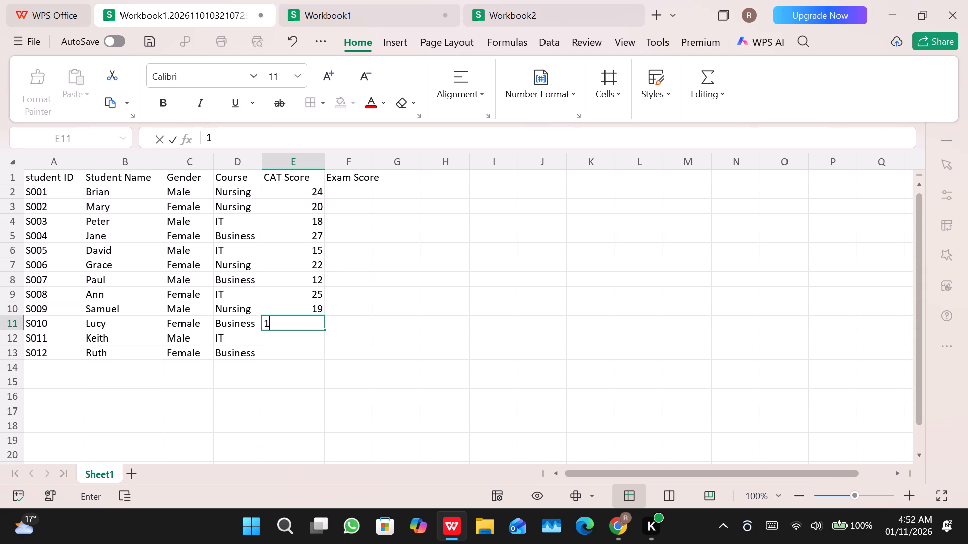
{"action": "key", "text": "6"}
{"action": "key", "text": "Return"}
{"action": "key", "text": "2"}
{"action": "key", "text": "8"}
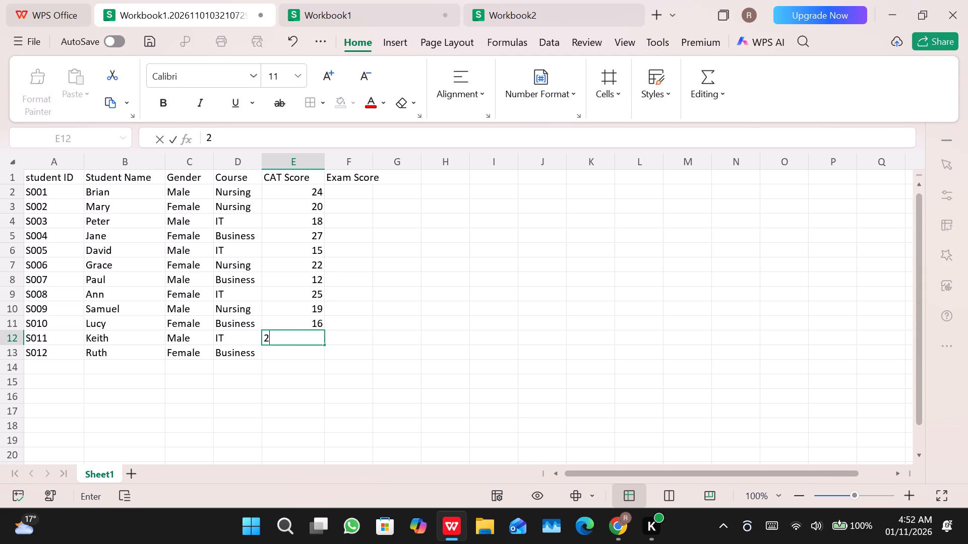
{"action": "key", "text": "Return"}
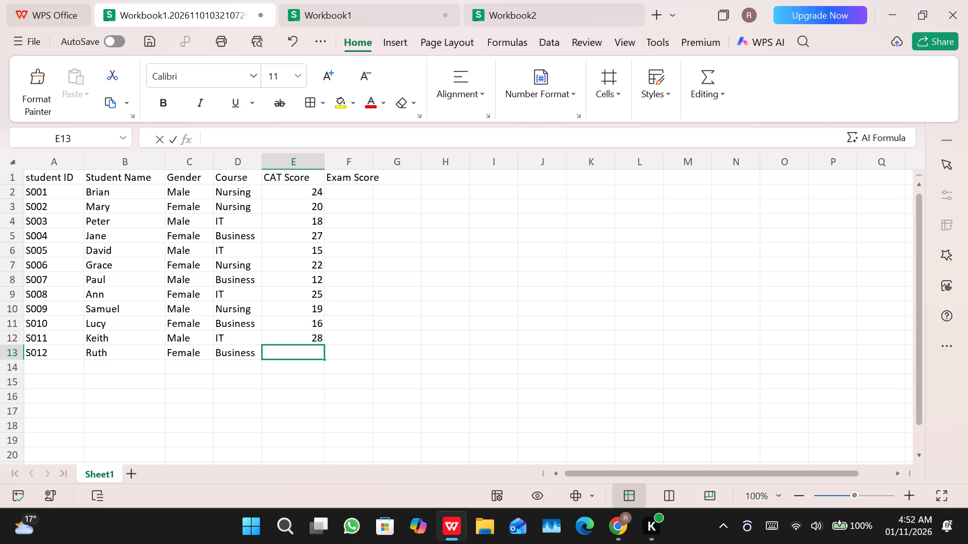
{"action": "key", "text": "2"}
{"action": "key", "text": "1"}
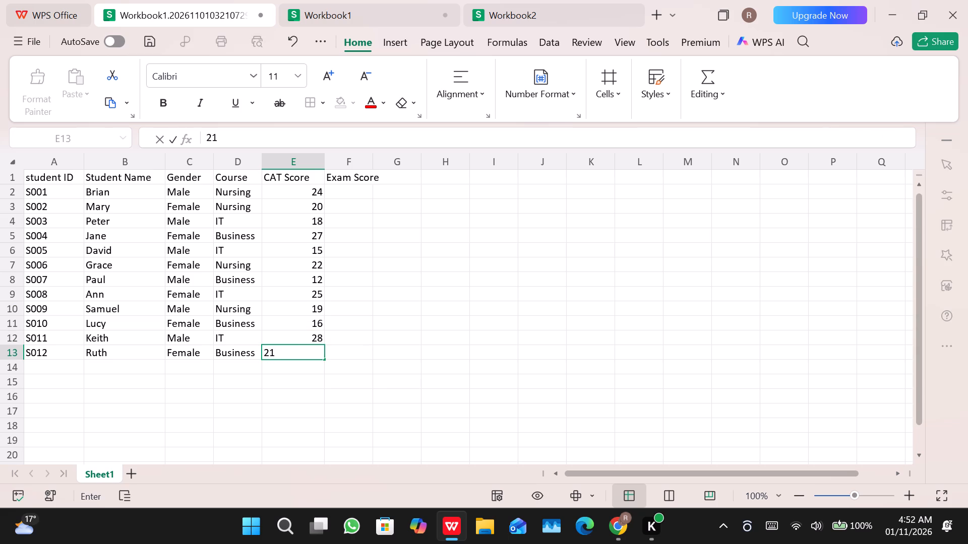
{"action": "key", "text": "Return"}
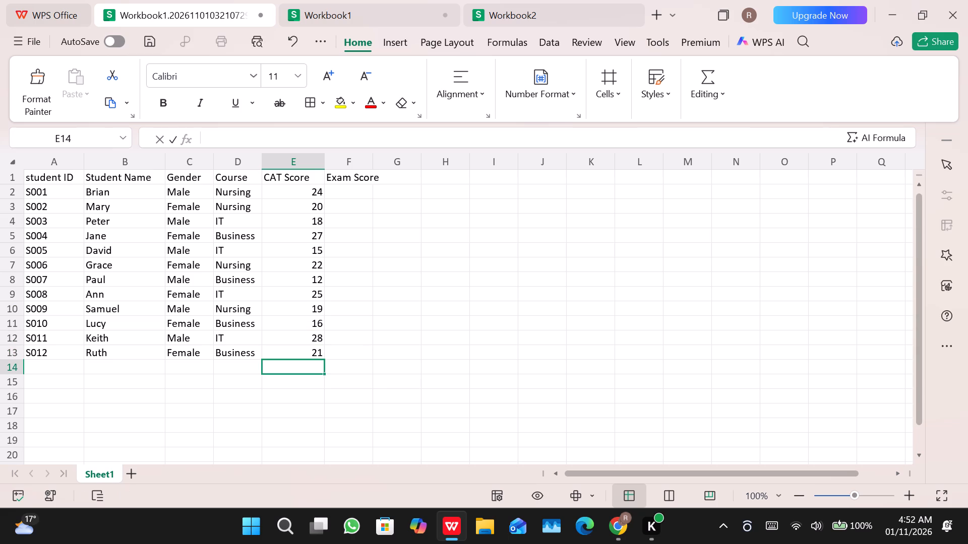
Fill in the exam scores for students S001 to S004 in F2:F5 as 58, 49, 42 and 61.
{"action": "left_click", "coordinate": [345, 189]}
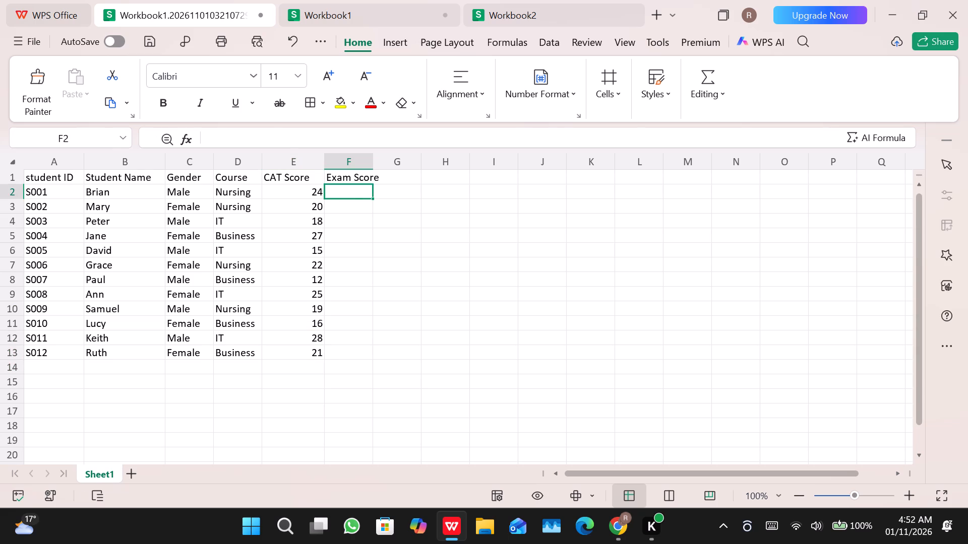
{"action": "type", "text": "58"}
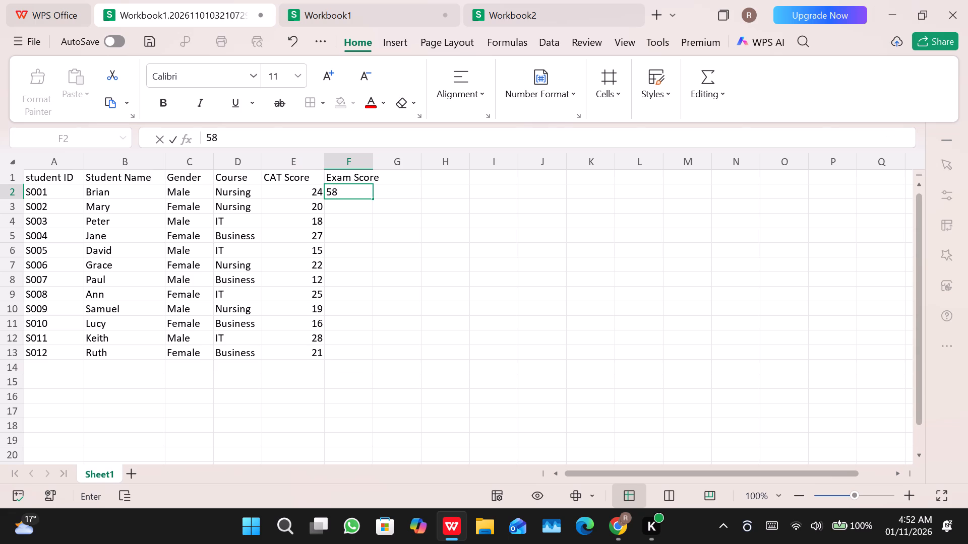
{"action": "key", "text": "Return"}
{"action": "type", "text": "49"}
{"action": "key", "text": "Return"}
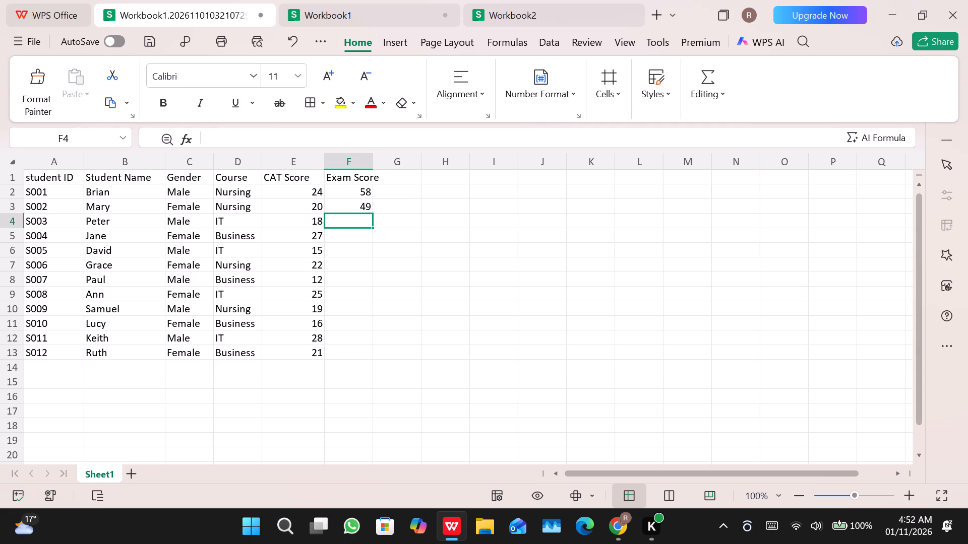
{"action": "type", "text": "42"}
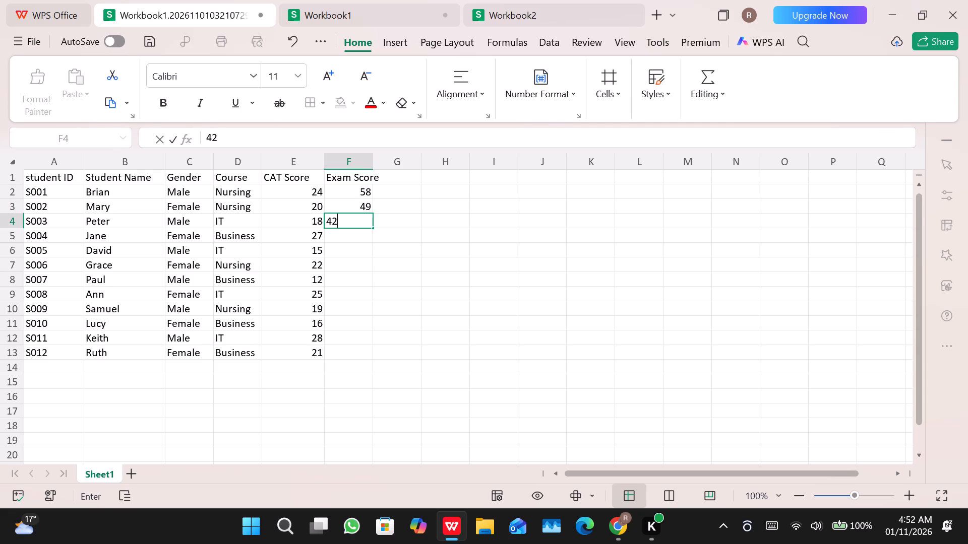
{"action": "key", "text": "Return"}
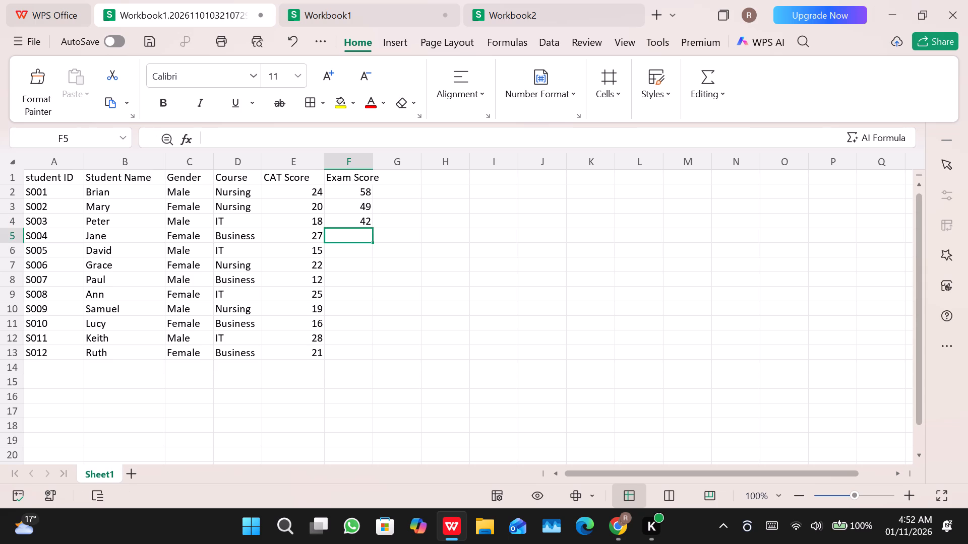
{"action": "key", "text": "6"}
{"action": "key", "text": "1"}
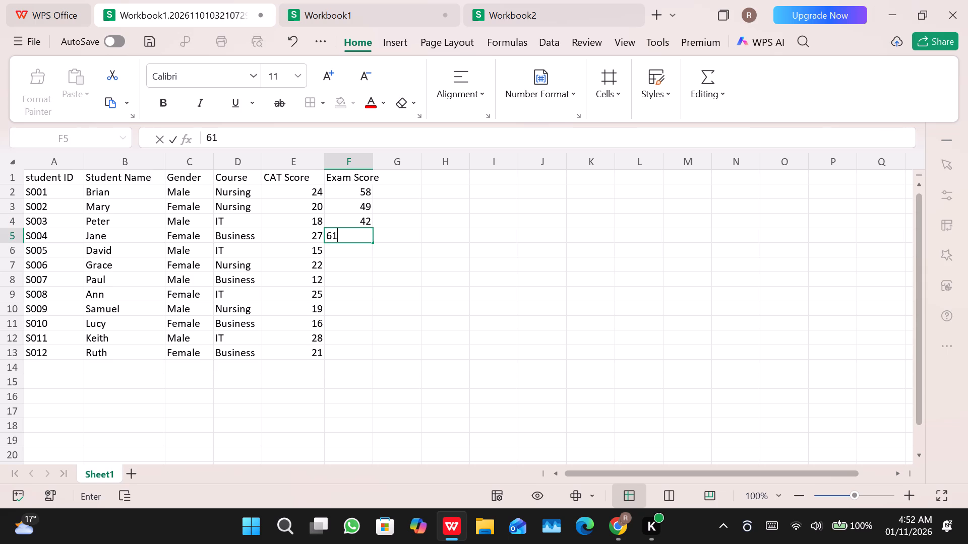
{"action": "key", "text": "Return"}
Fill in the exam scores for students S005 to S008 in F6:F9 as 35, 55, 30 and 60.
{"action": "type", "text": "35"}
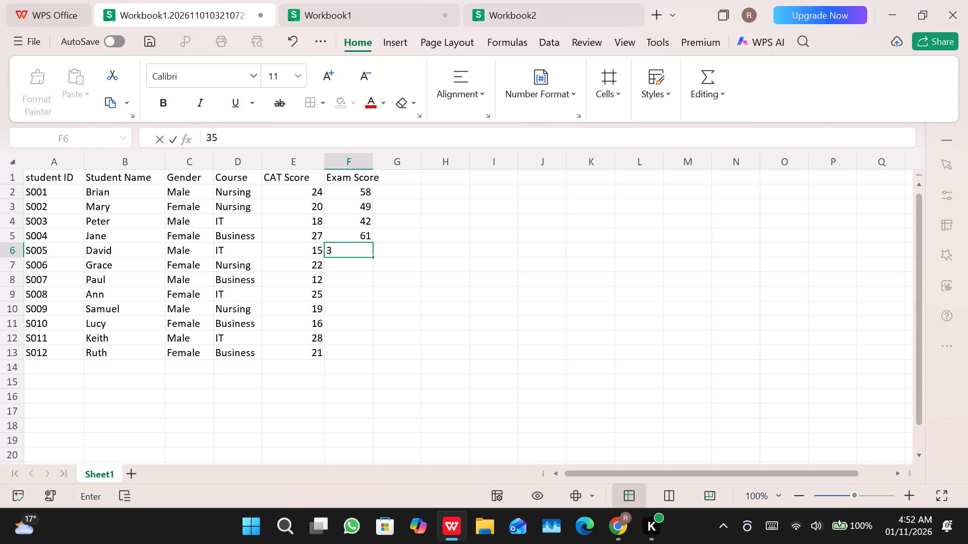
{"action": "key", "text": "Return"}
{"action": "key", "text": "5"}
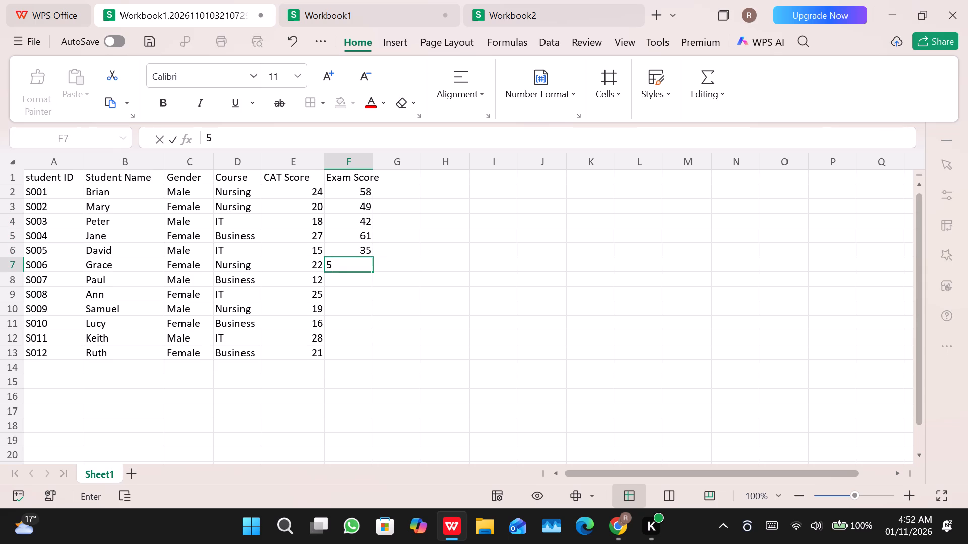
{"action": "key", "text": "5"}
{"action": "key", "text": "Return"}
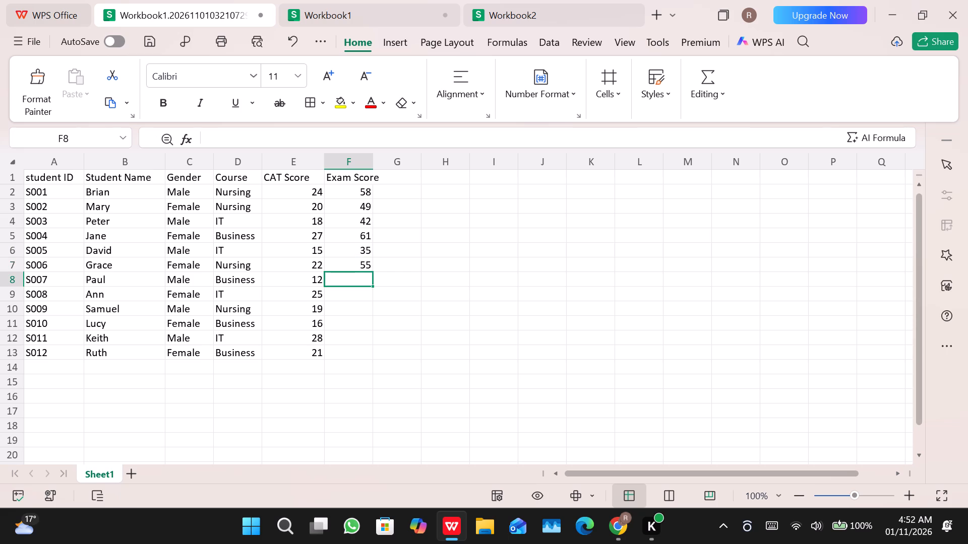
{"action": "key", "text": "3"}
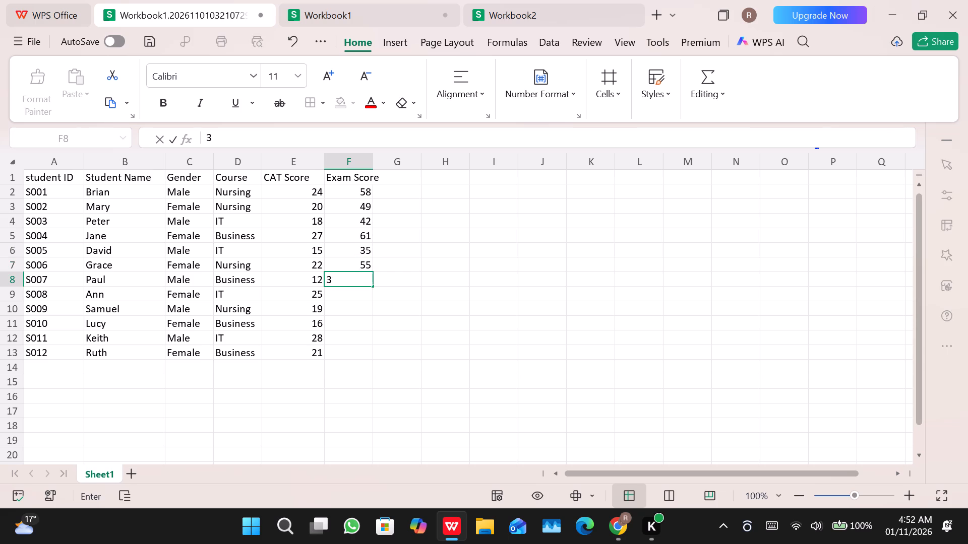
{"action": "key", "text": "0"}
{"action": "key", "text": "Return"}
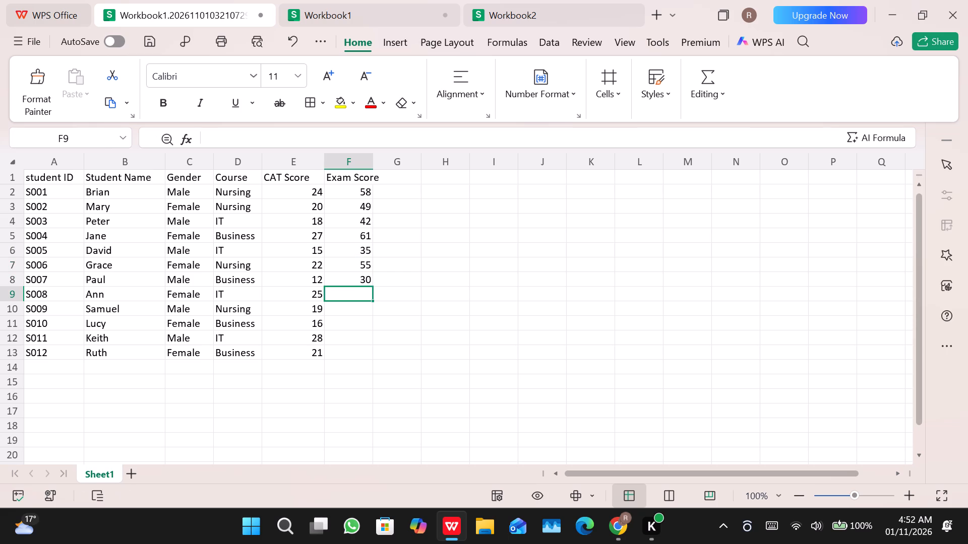
{"action": "type", "text": "60"}
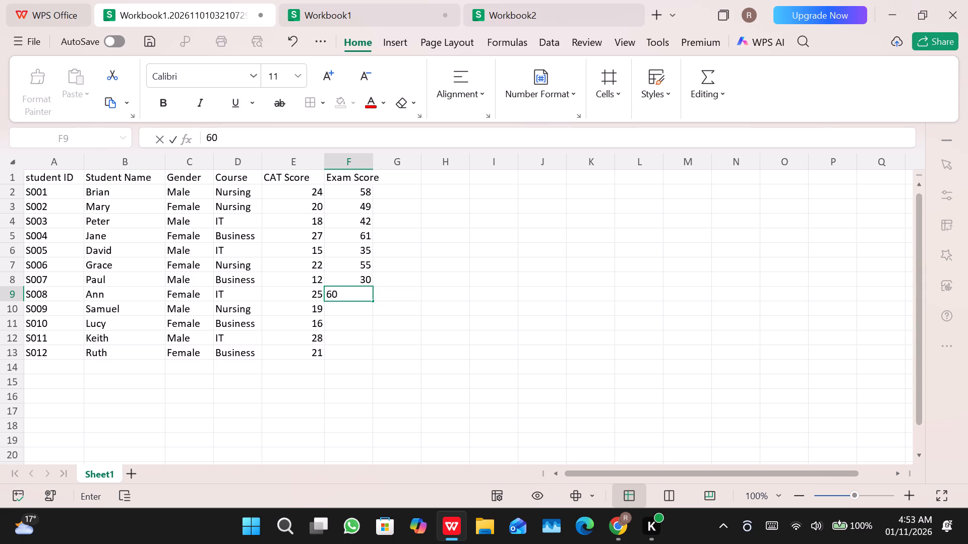
{"action": "key", "text": "Return"}
Fill in the exam scores for students S009 to S011 in F10:F12 as 44, 38 and 63.
{"action": "key", "text": "4"}
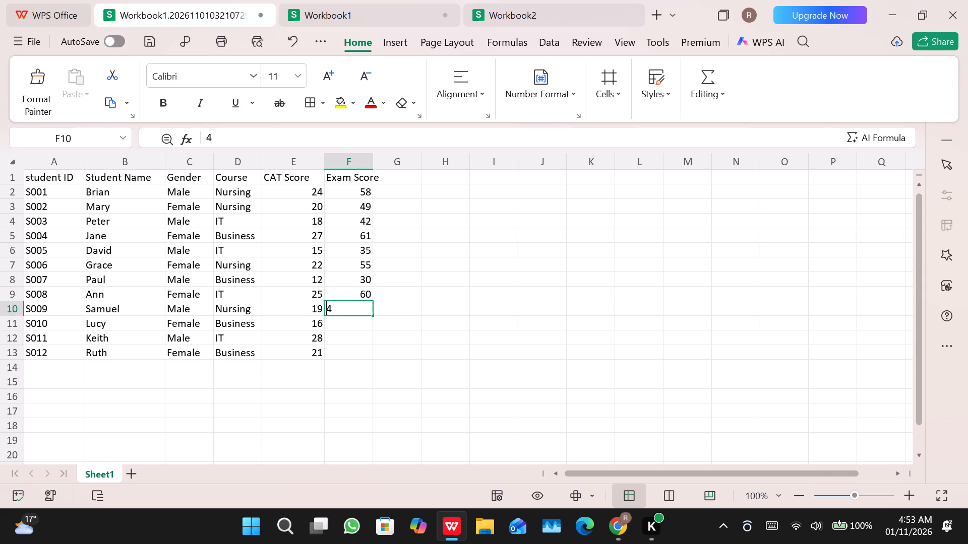
{"action": "key", "text": "4"}
{"action": "key", "text": "Return"}
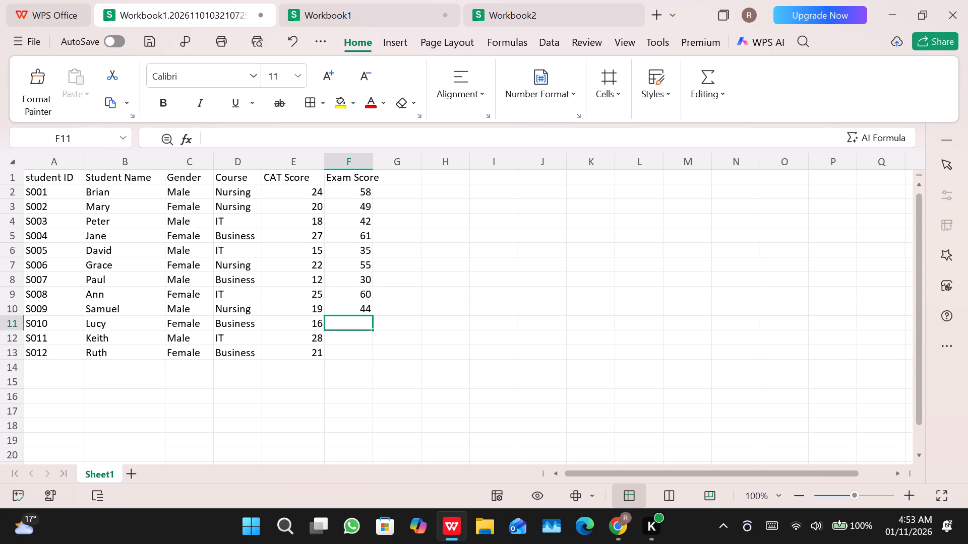
{"action": "key", "text": "3"}
{"action": "key", "text": "8"}
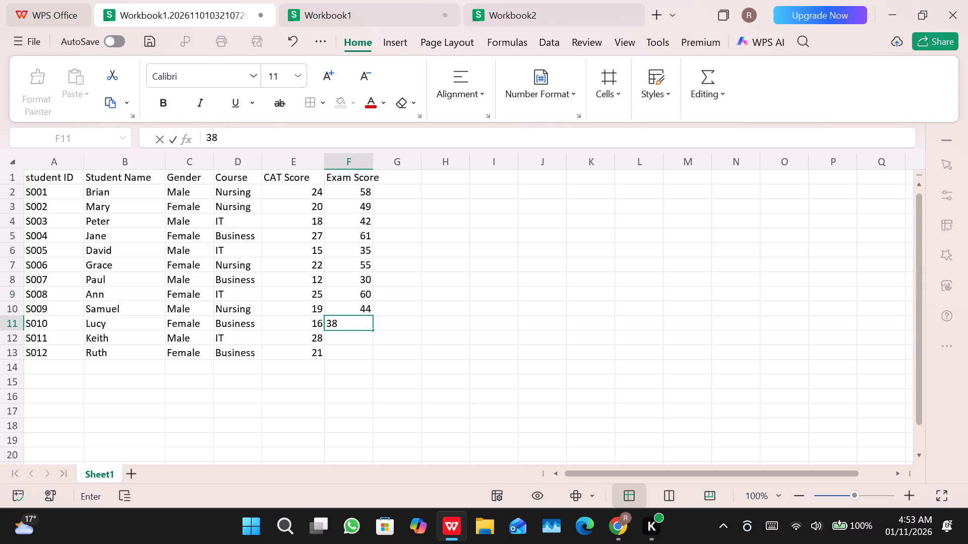
{"action": "key", "text": "Return"}
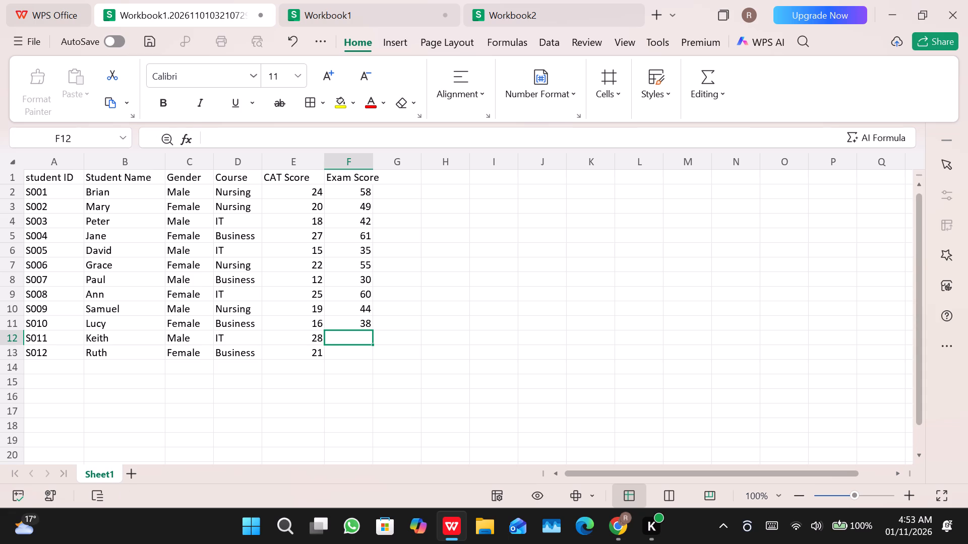
{"action": "key", "text": "6"}
{"action": "key", "text": "3"}
{"action": "key", "text": "Return"}
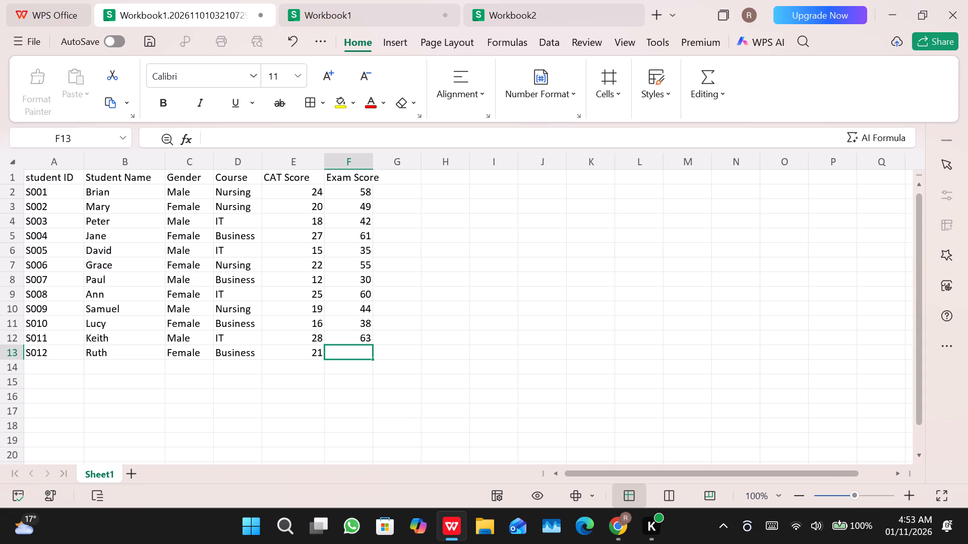
Fill in the exam score for student S012 in F13 as 47.
{"action": "key", "text": "4"}
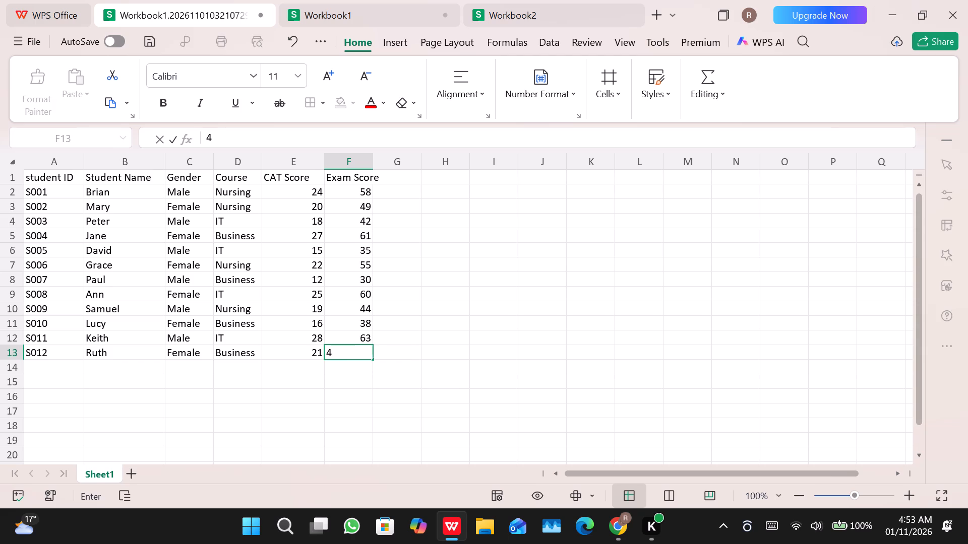
{"action": "key", "text": "6"}
{"action": "key", "text": "BackSpace"}
{"action": "key", "text": "7"}
{"action": "key", "text": "Return"}
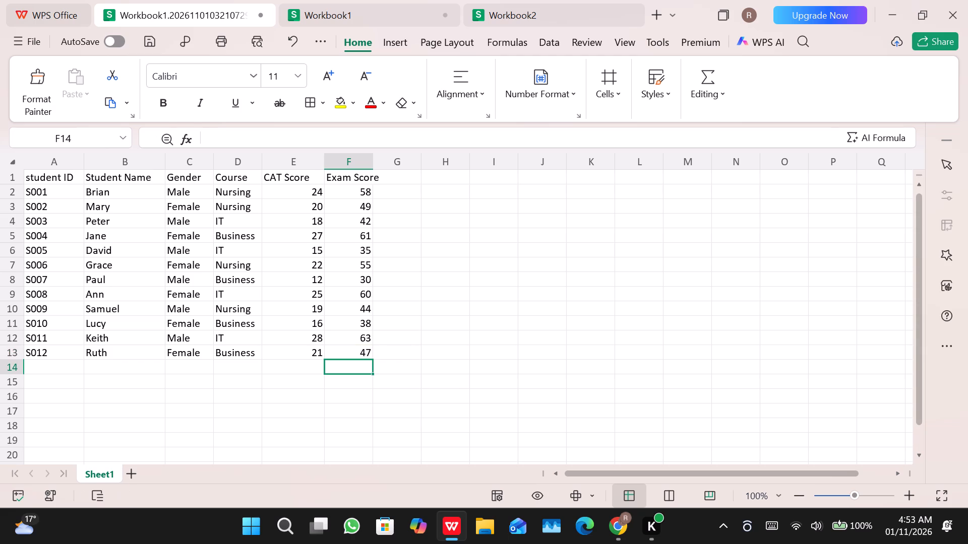
Add the column header "Total Score" in G1, beside Exam Score.
{"action": "scroll", "coordinate": [346, 181], "scroll_direction": "down", "scroll_amount": 1}
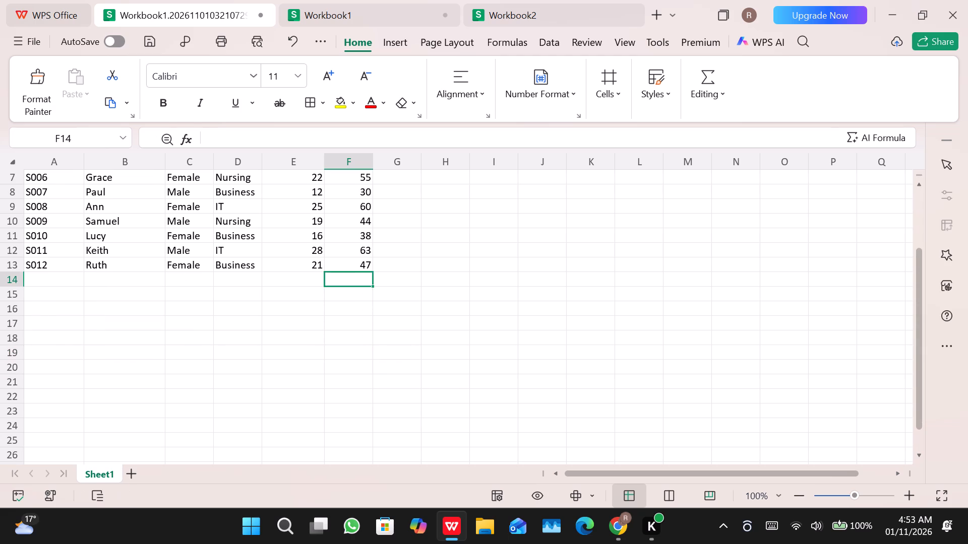
{"action": "scroll", "coordinate": [346, 181], "scroll_direction": "down", "scroll_amount": 2}
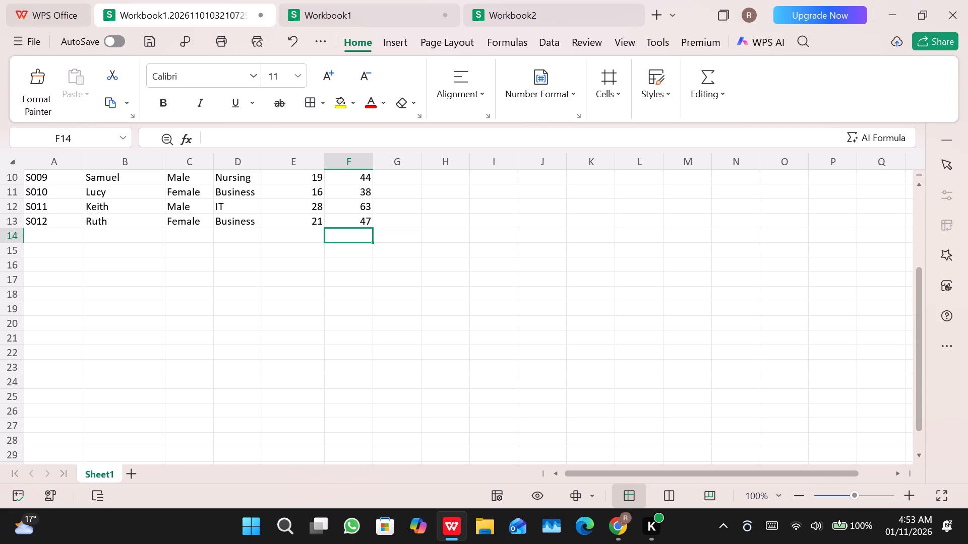
{"action": "scroll", "coordinate": [410, 181], "scroll_direction": "up", "scroll_amount": 2}
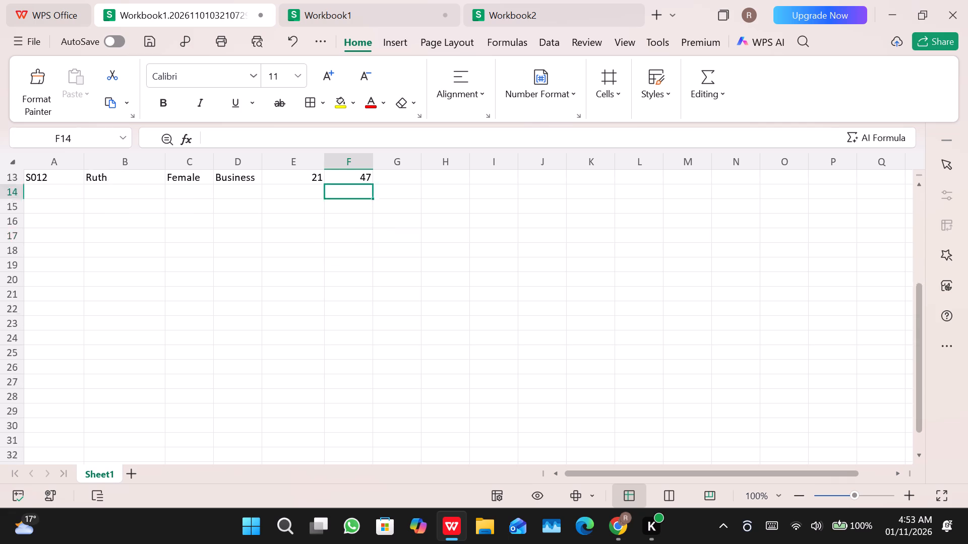
{"action": "scroll", "coordinate": [410, 181], "scroll_direction": "up", "scroll_amount": 5}
{"action": "left_click", "coordinate": [399, 177]}
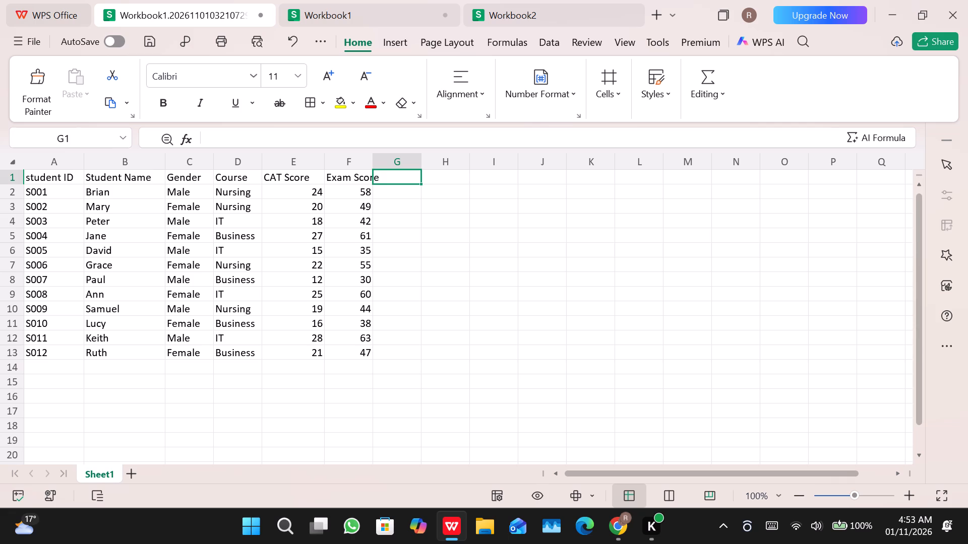
{"action": "key", "text": "t"}
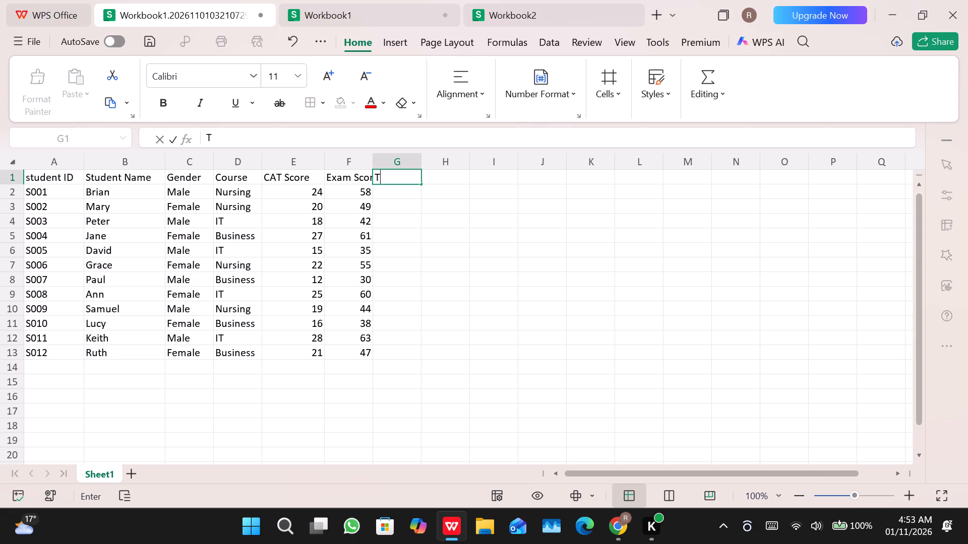
{"action": "key", "text": "o"}
{"action": "type", "text": "TAL"}
{"action": "key", "text": "BackSpace"}
{"action": "key", "text": "BackSpace"}
{"action": "key", "text": "BackSpace"}
{"action": "key", "text": "BackSpace"}
{"action": "key", "text": "o"}
{"action": "type", "text": "tal"}
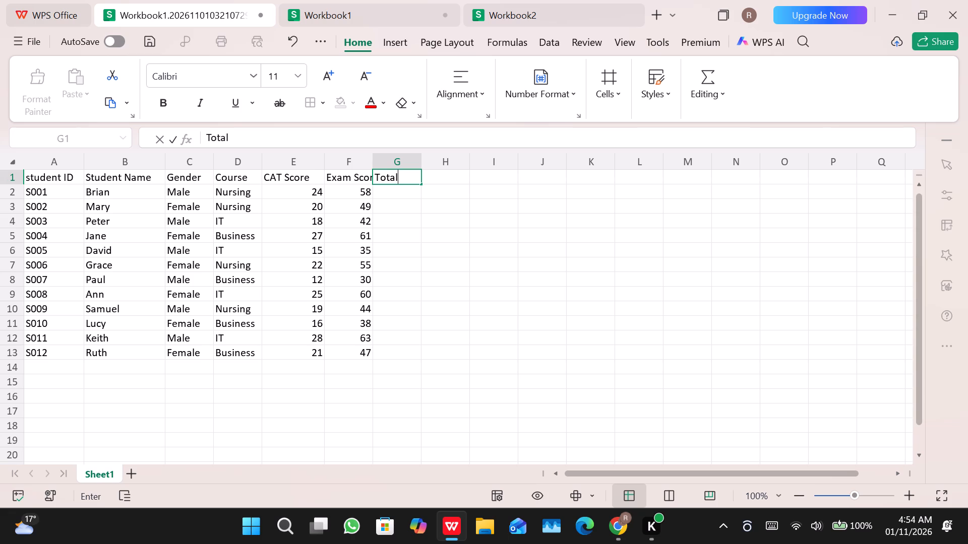
{"action": "key", "text": "space"}
{"action": "key", "text": "shift+s"}
{"action": "key", "text": "c"}
{"action": "type", "text": "ore"}
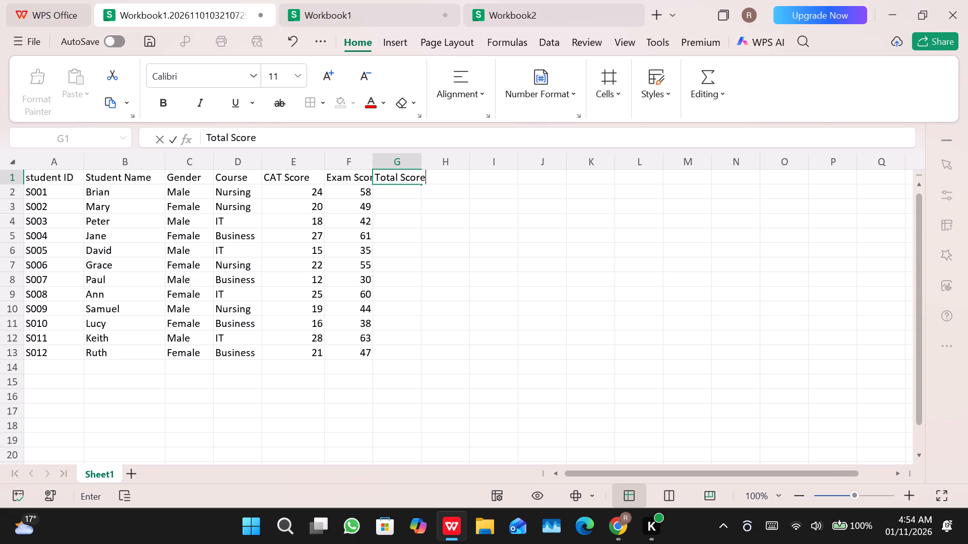
Enter the formula =E2+F2 in G2 to add the CAT and exam scores of student S001.
{"action": "double_click", "coordinate": [391, 191]}
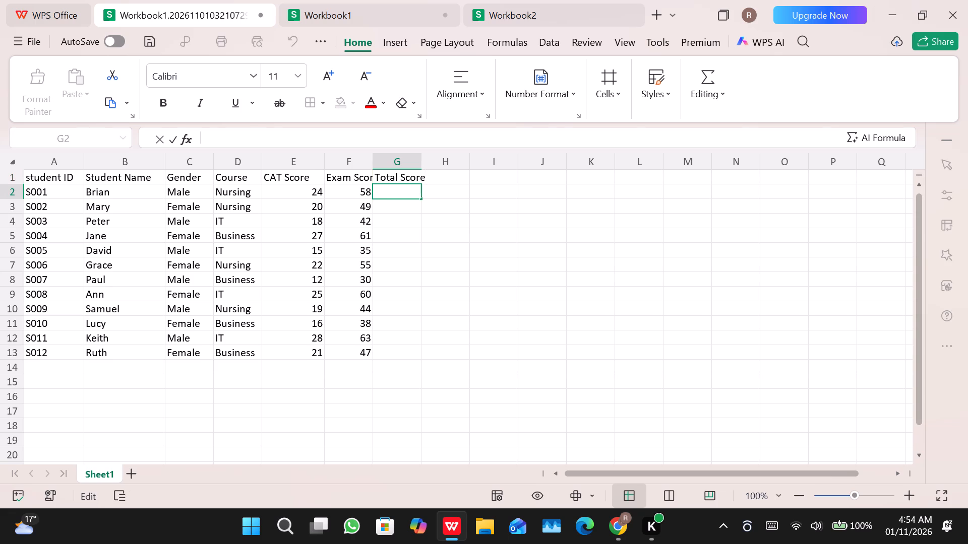
{"action": "key", "text": "equal"}
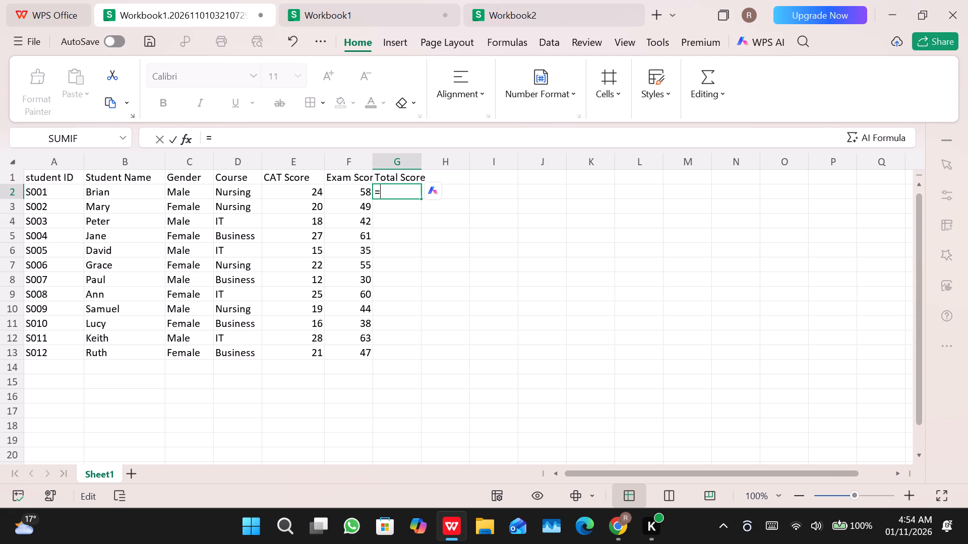
{"action": "key", "text": "shift+e"}
{"action": "key", "text": "2"}
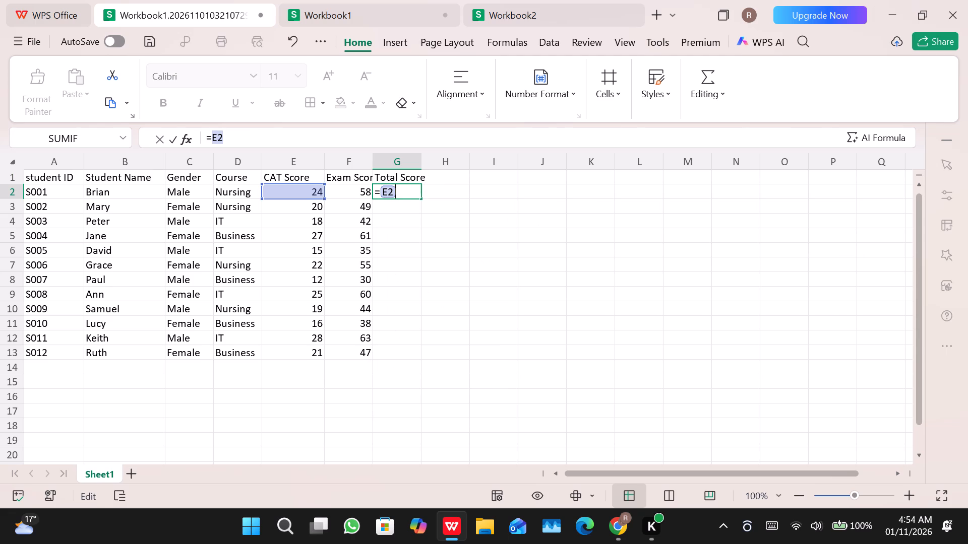
{"action": "key", "text": "shift+plus"}
{"action": "key", "text": "shift+f"}
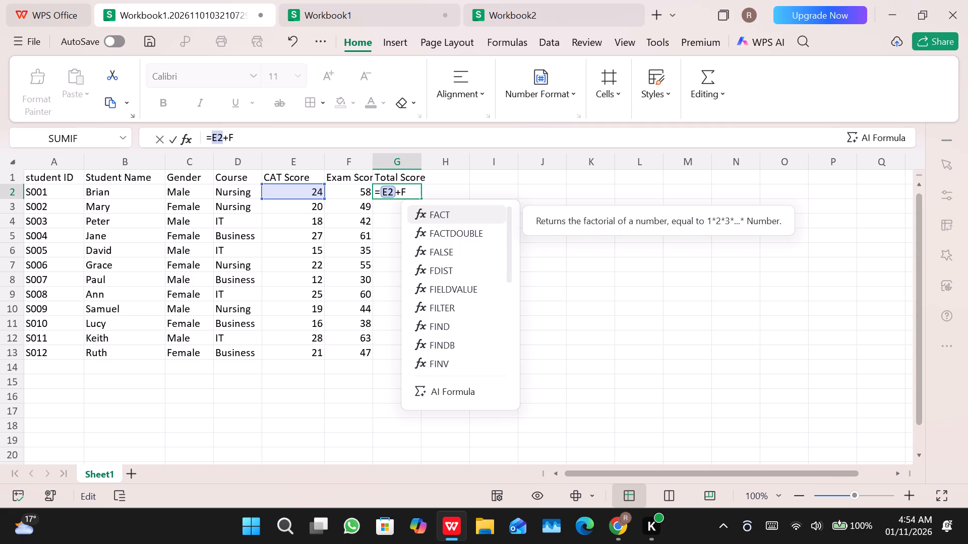
{"action": "key", "text": "2"}
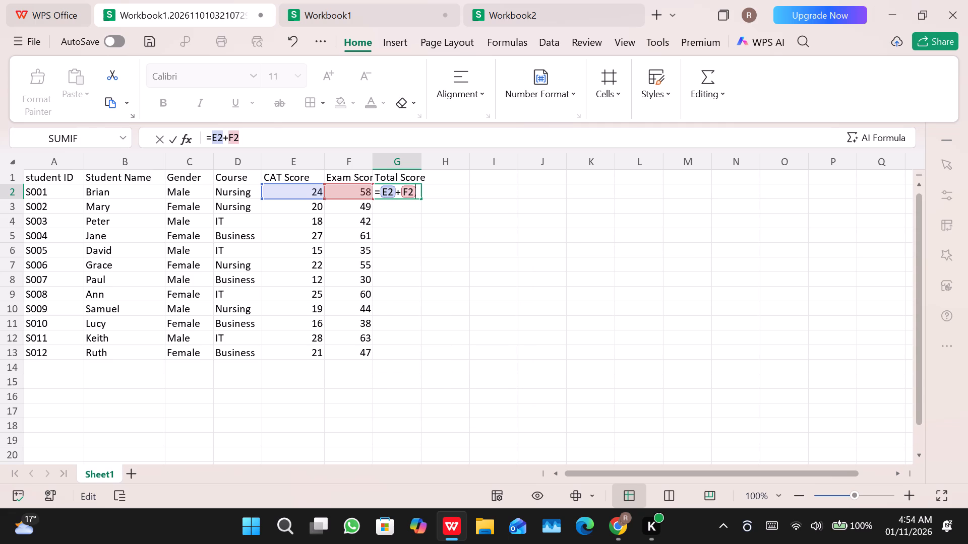
{"action": "key", "text": "Return"}
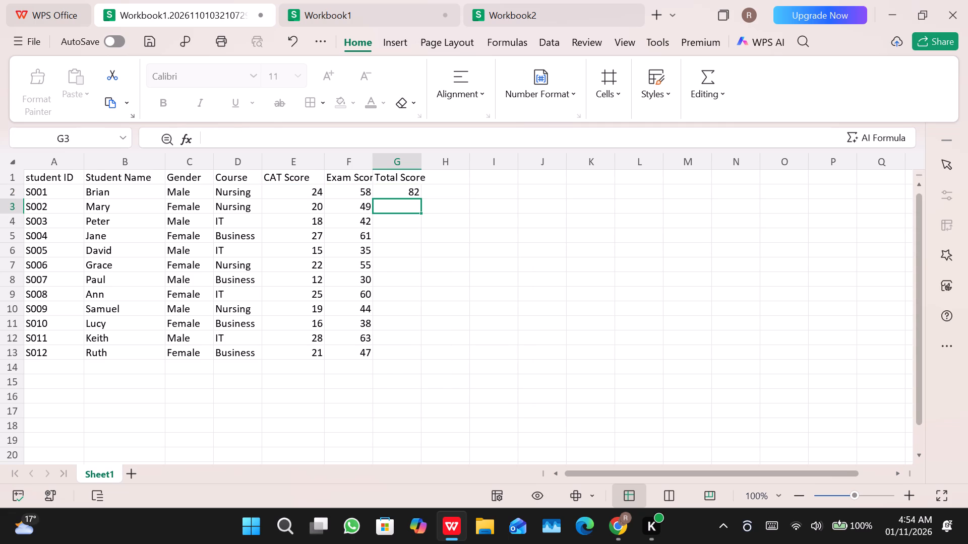
Fill the total score formula from G2 down to G13 for the remaining students.
{"action": "left_click", "coordinate": [385, 203]}
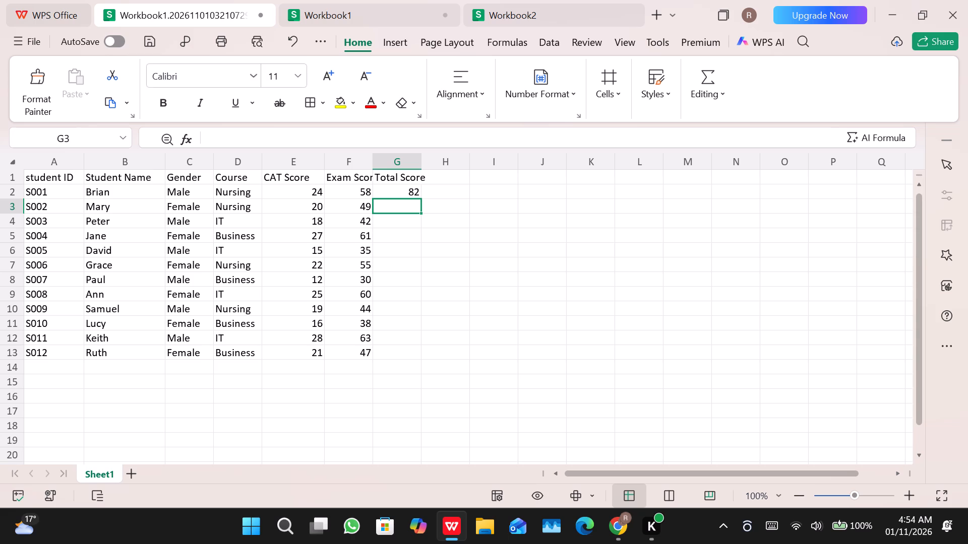
{"action": "left_click", "coordinate": [407, 191]}
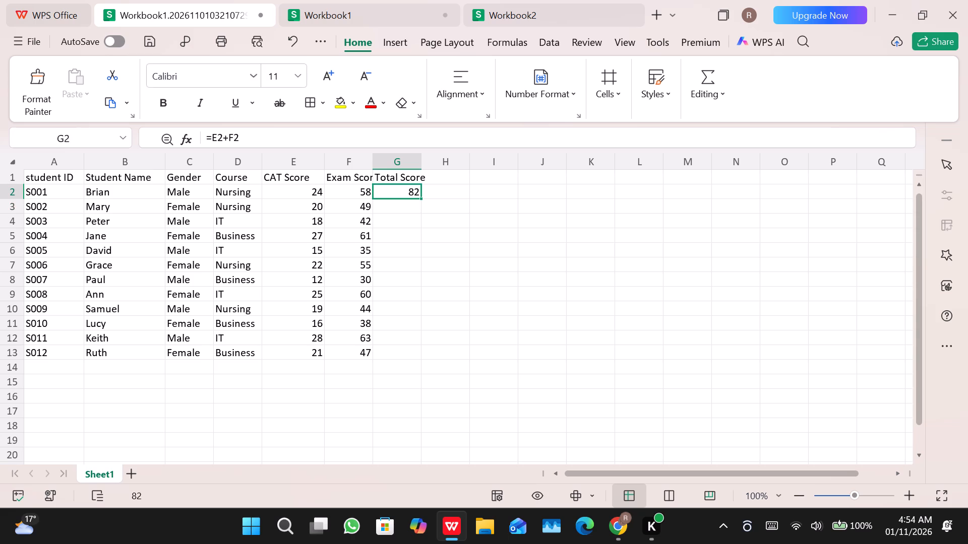
{"action": "left_click_drag", "start_coordinate": [423, 197], "coordinate": [403, 341]}
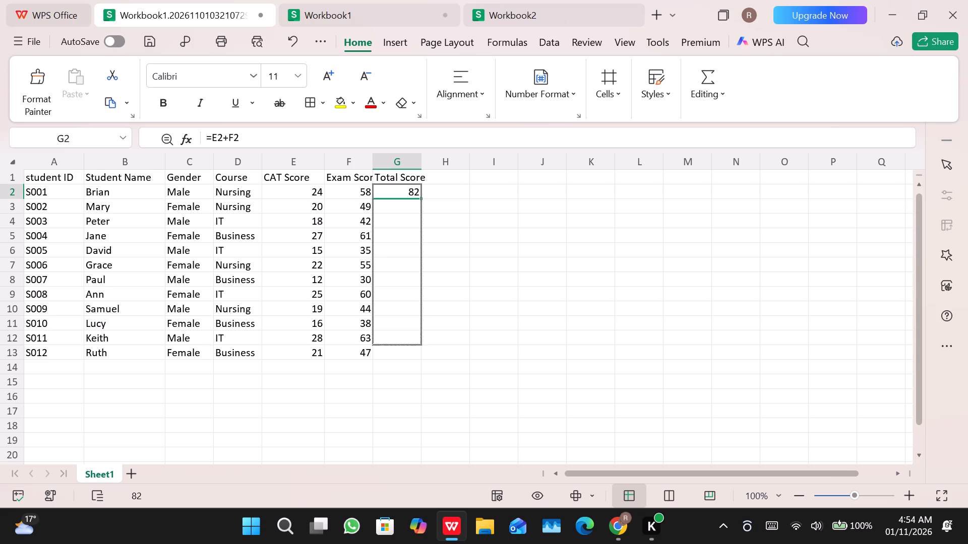
{"action": "left_click_drag", "start_coordinate": [403, 341], "coordinate": [393, 372]}
{"action": "left_click_drag", "start_coordinate": [393, 372], "coordinate": [395, 351]}
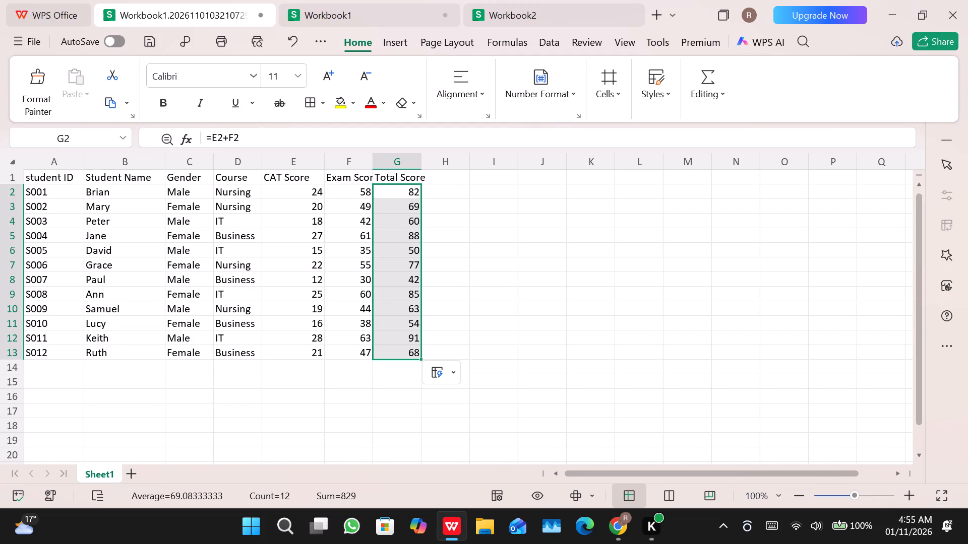
Add the column header "Grade" in H1, beside Total Score.
{"action": "left_click", "coordinate": [445, 179]}
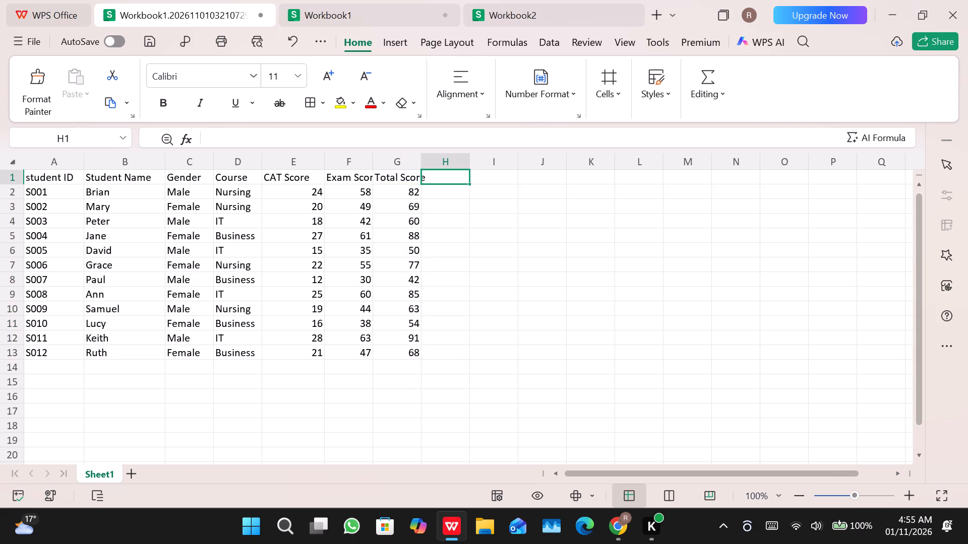
{"action": "key", "text": "shift+g"}
{"action": "type", "text": "rade"}
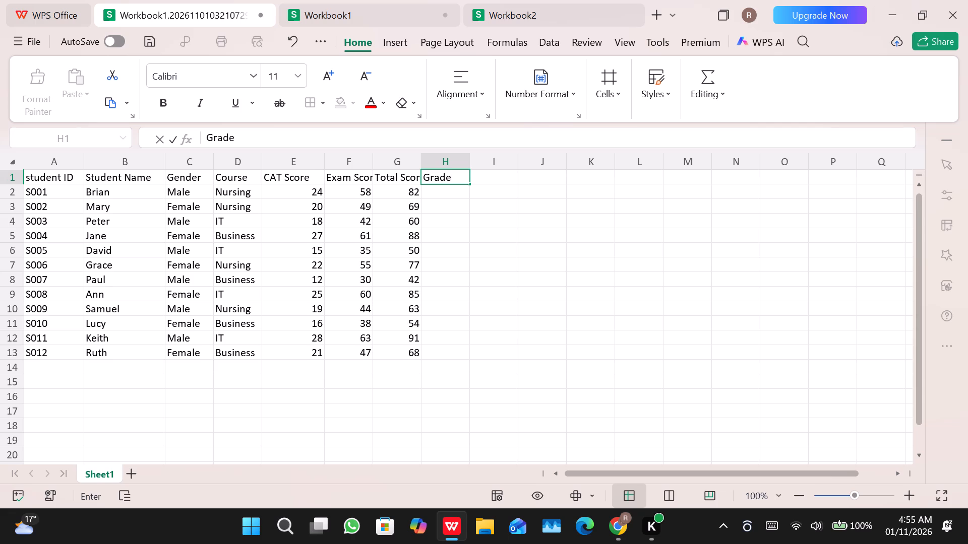
{"action": "key", "text": "Return"}
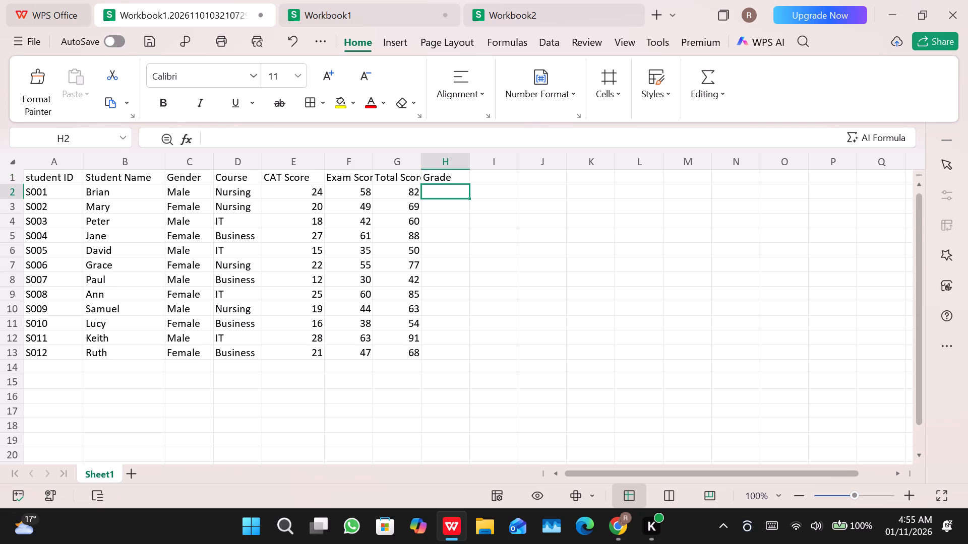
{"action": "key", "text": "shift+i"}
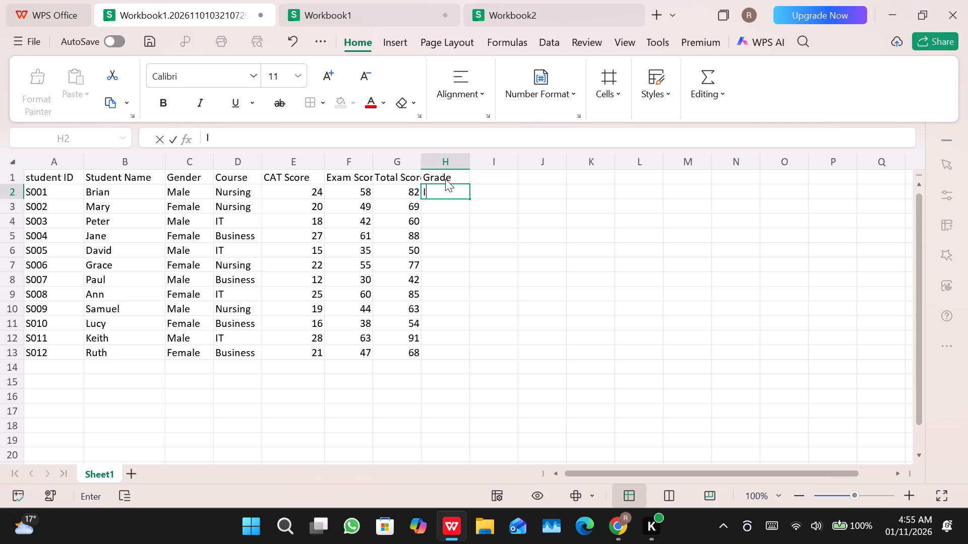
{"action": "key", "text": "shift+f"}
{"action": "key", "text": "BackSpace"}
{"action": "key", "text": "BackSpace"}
Start an IF formula in H2 that returns grade "A" when the total score in G2 is >=80.
{"action": "key", "text": "equal"}
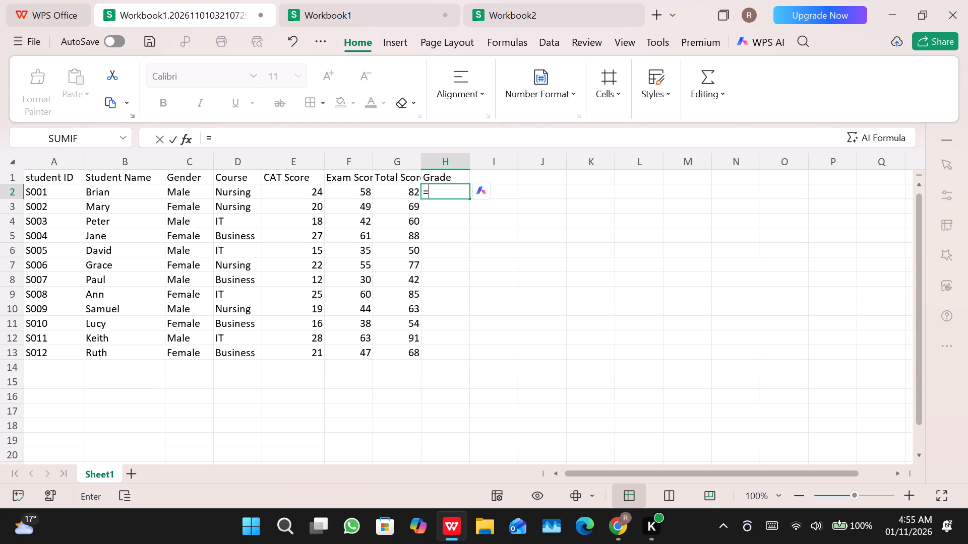
{"action": "key", "text": "shift+i"}
{"action": "key", "text": "Return"}
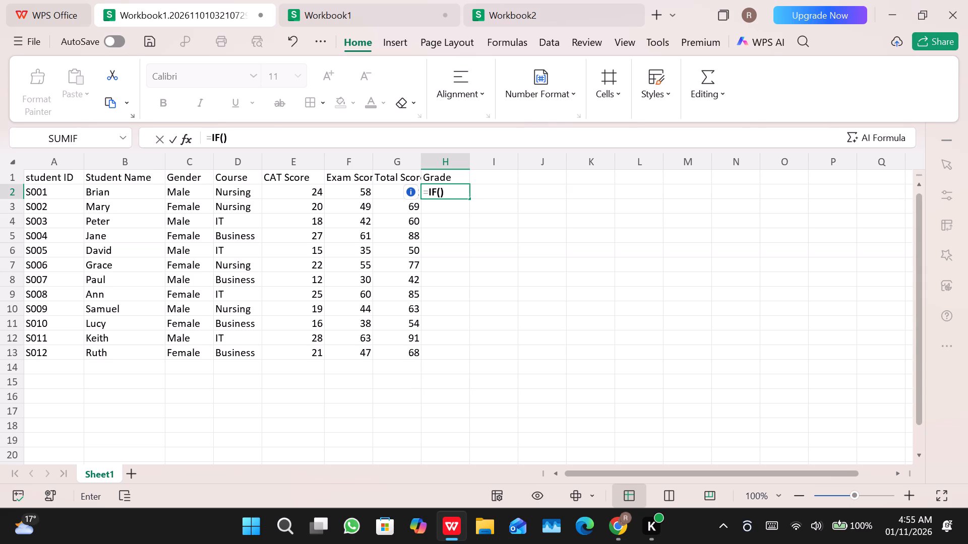
{"action": "key", "text": "shift+g"}
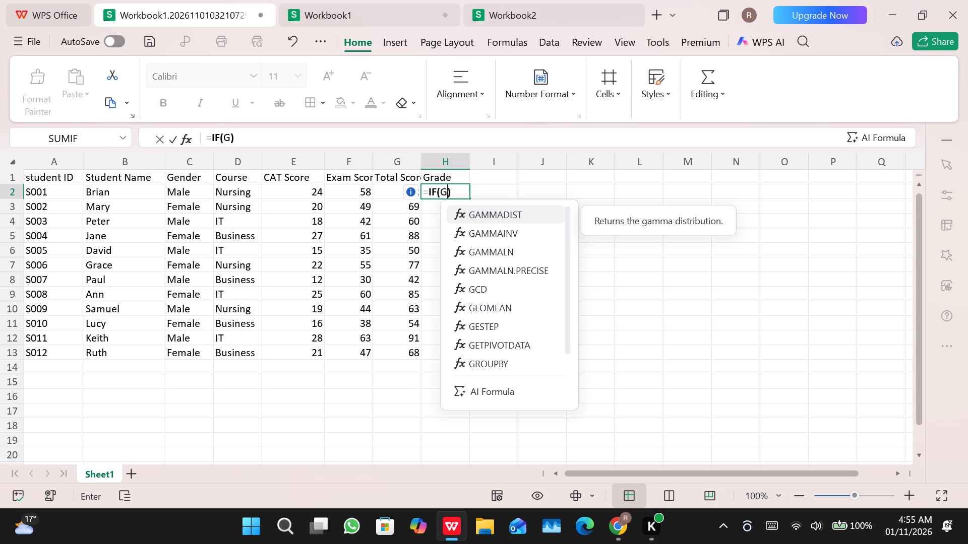
{"action": "key", "text": "2"}
{"action": "key", "text": "shift+greater"}
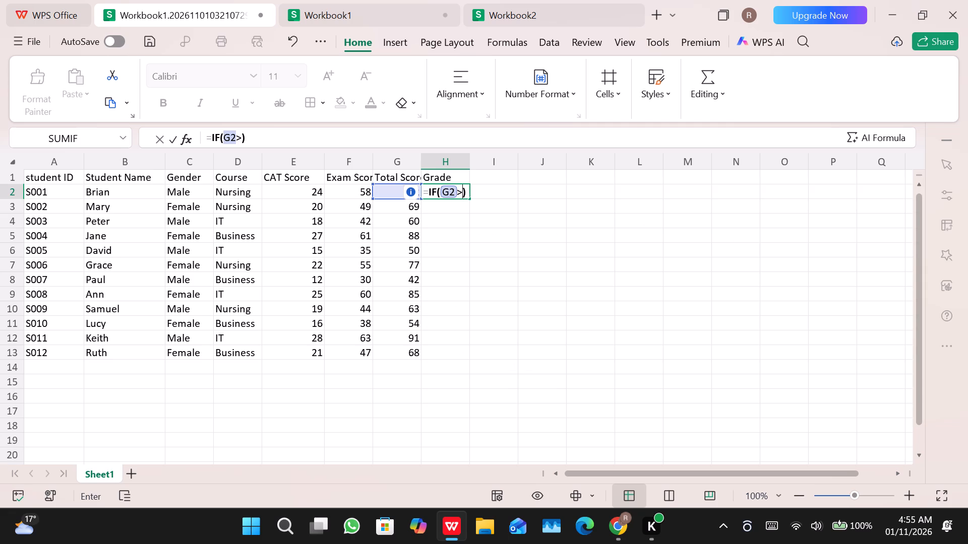
{"action": "key", "text": "shift+plus"}
{"action": "key", "text": "BackSpace"}
{"action": "key", "text": "equal"}
{"action": "key", "text": "shift+asterisk"}
{"action": "key", "text": "shift+parenright"}
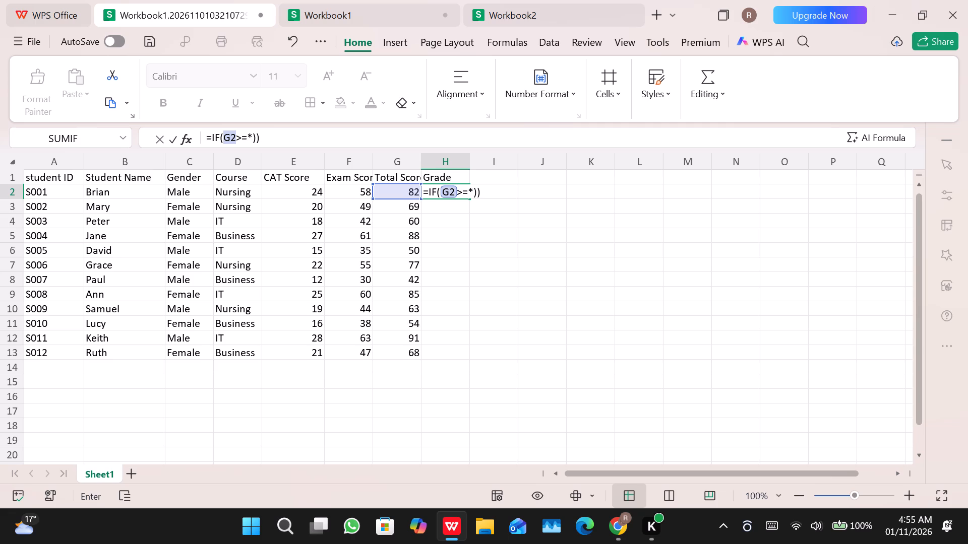
{"action": "key", "text": "BackSpace"}
{"action": "key", "text": "BackSpace"}
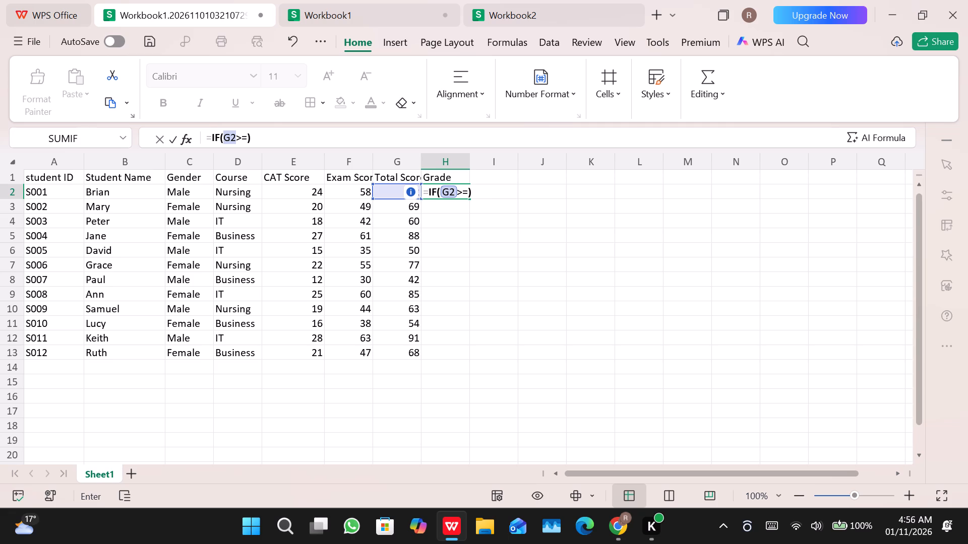
{"action": "type", "text": "80"}
{"action": "key", "text": "shift+less"}
{"action": "key", "text": "BackSpace"}
{"action": "key", "text": "comma"}
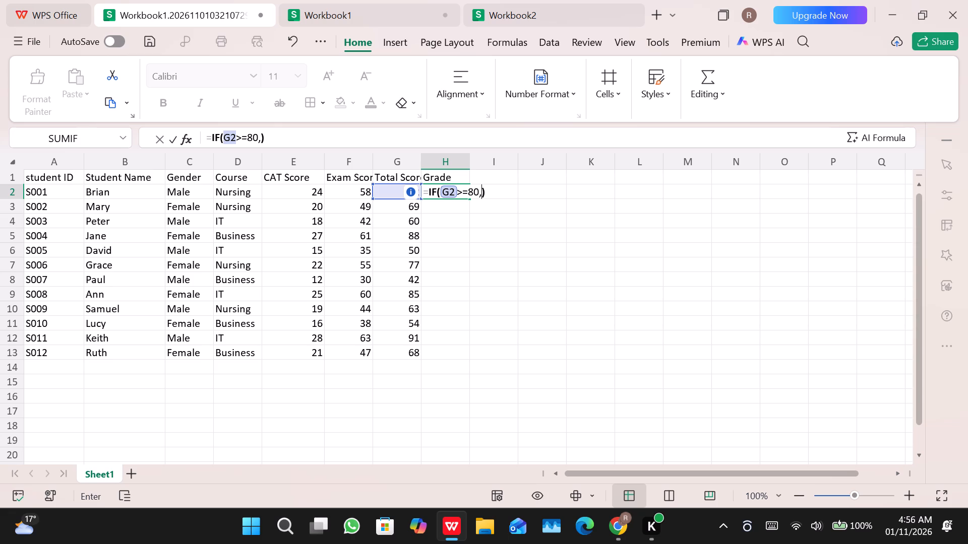
{"action": "key", "text": "shift+quotedbl"}
{"action": "key", "text": "shift+a"}
{"action": "key", "text": "shift+quotedbl"}
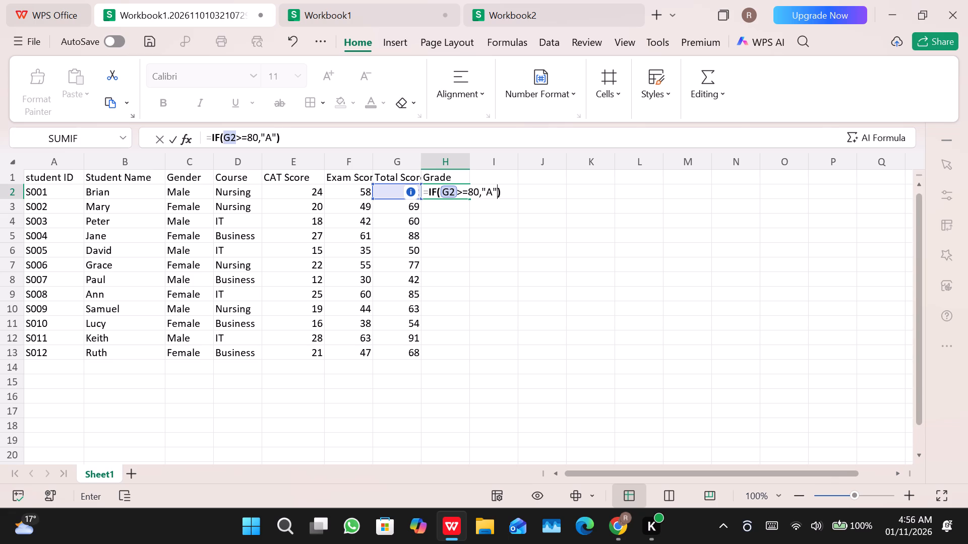
{"action": "key", "text": "comma"}
Nest a second IF in the H2 formula that returns grade "B" when the total score in G2 is >=65.
{"action": "key", "text": "shift+i"}
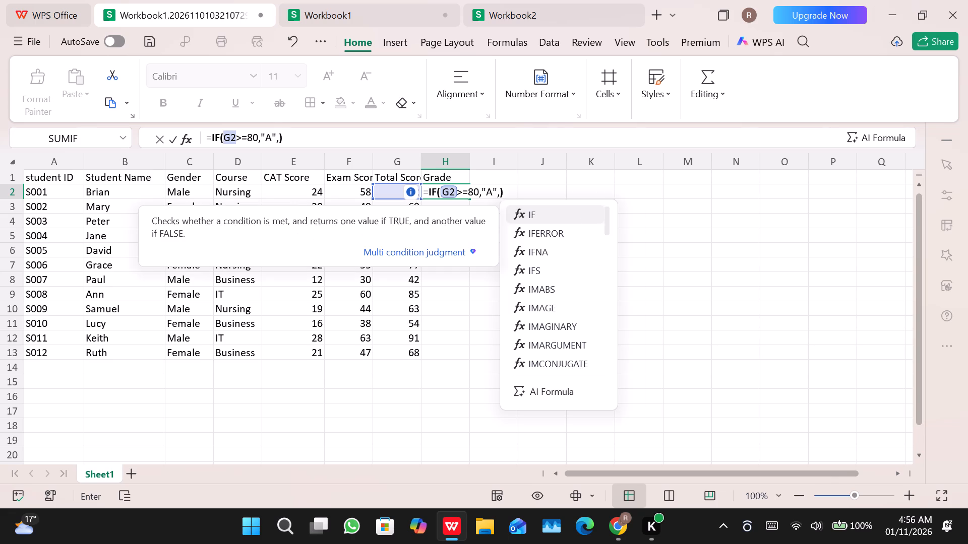
{"action": "key", "text": "Return"}
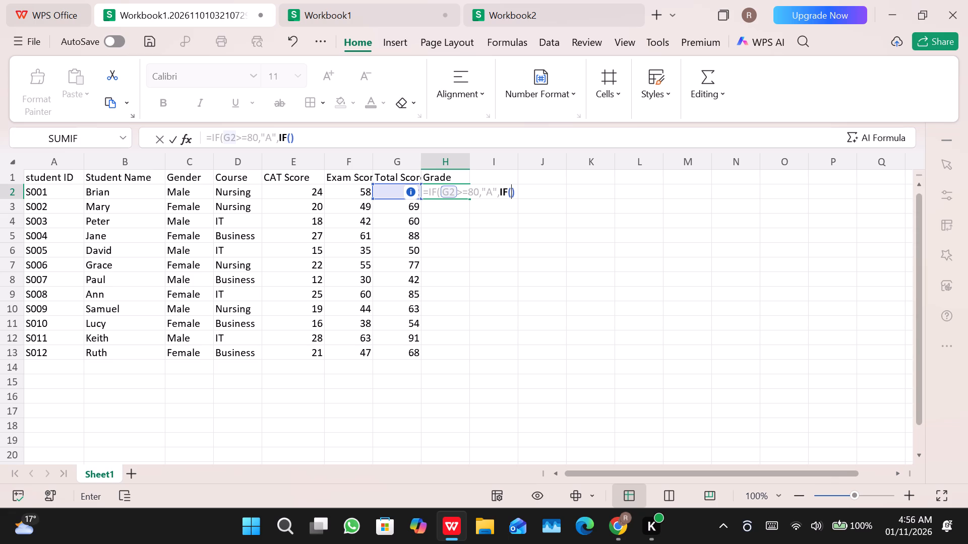
{"action": "key", "text": "shift+g"}
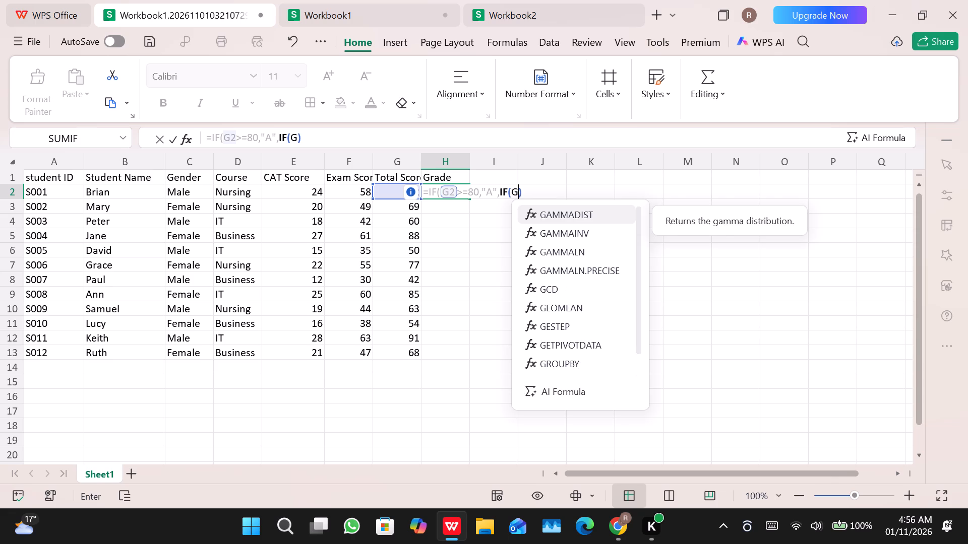
{"action": "key", "text": "2"}
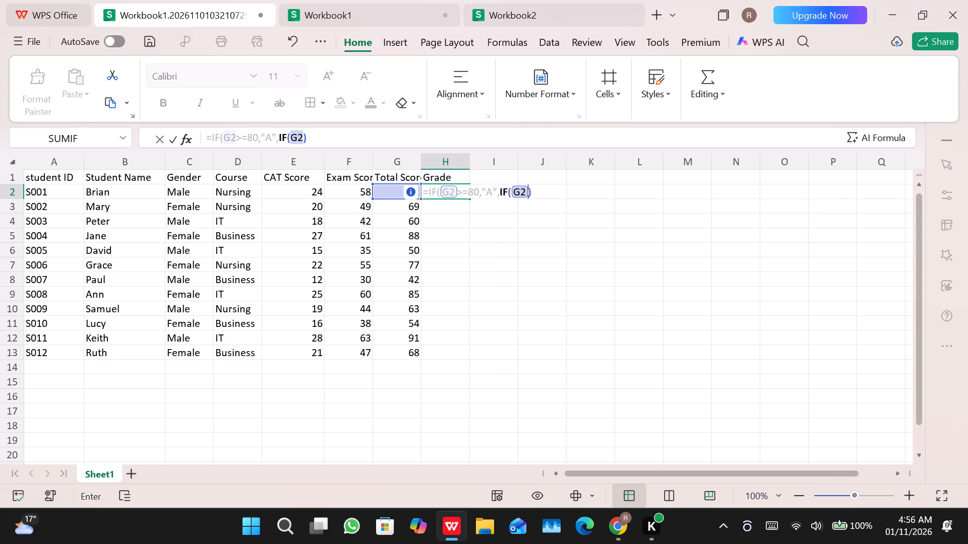
{"action": "key", "text": "shift+greater"}
{"action": "key", "text": "equal"}
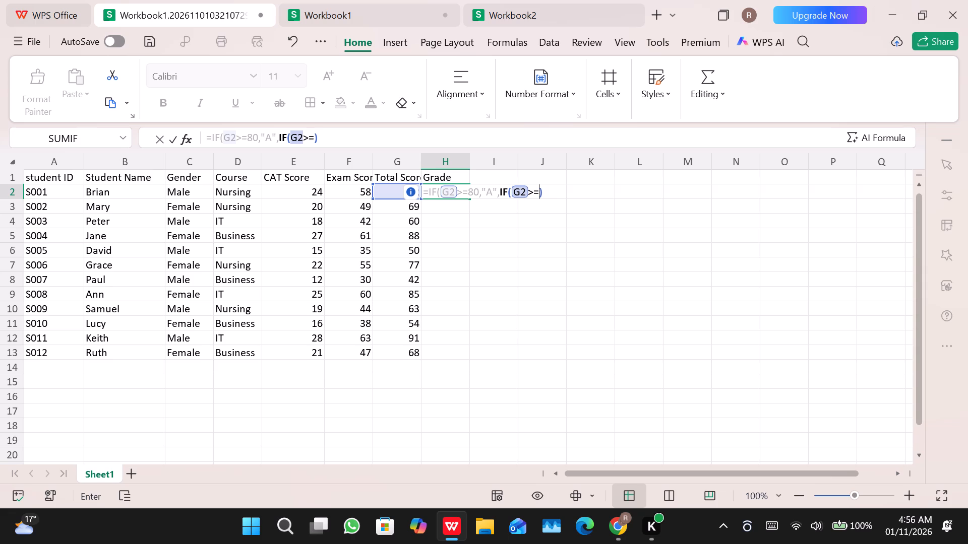
{"action": "type", "text": "^%"}
{"action": "key", "text": "BackSpace"}
{"action": "key", "text": "BackSpace"}
{"action": "type", "text": "65"}
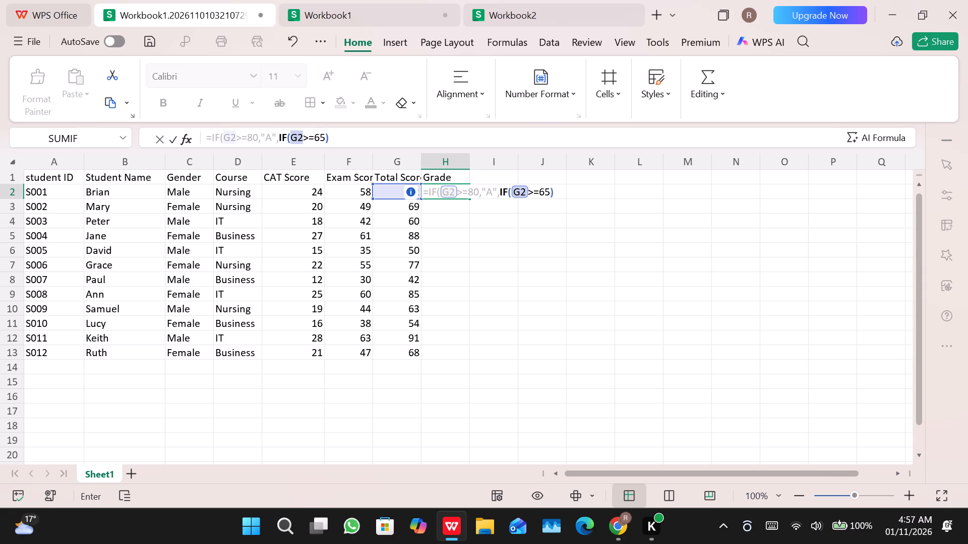
{"action": "key", "text": "comma"}
{"action": "key", "text": "shift+quotedbl"}
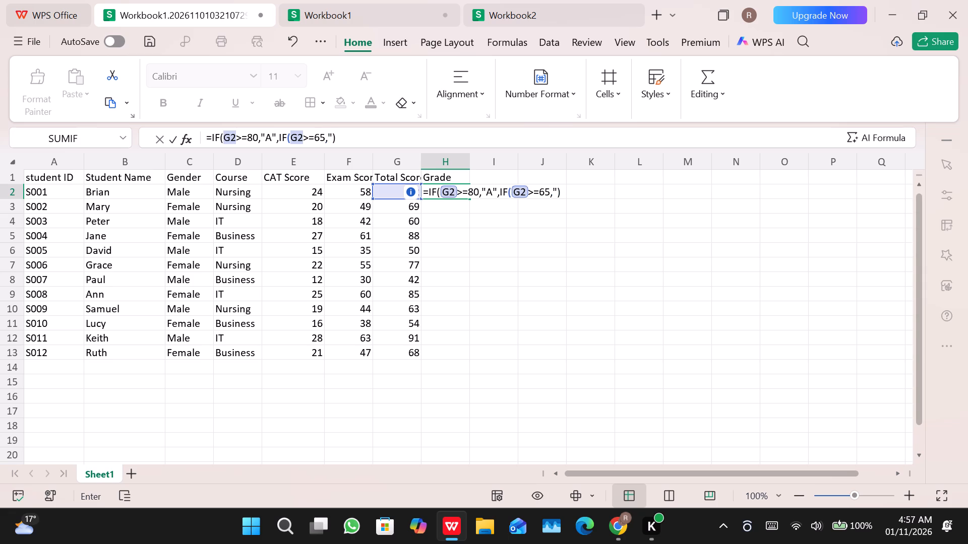
{"action": "key", "text": "shift+b"}
{"action": "key", "text": "shift+quotedbl"}
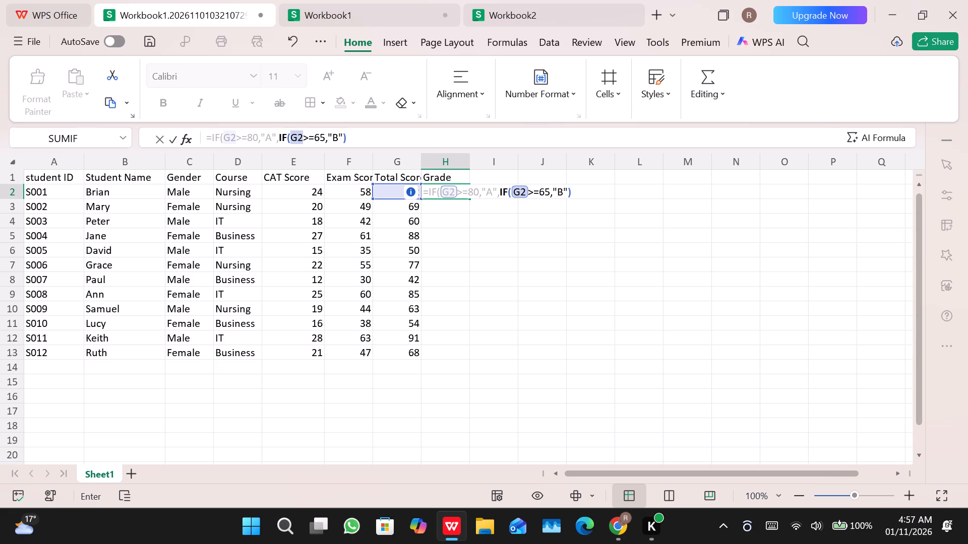
{"action": "left_click", "coordinate": [494, 192]}
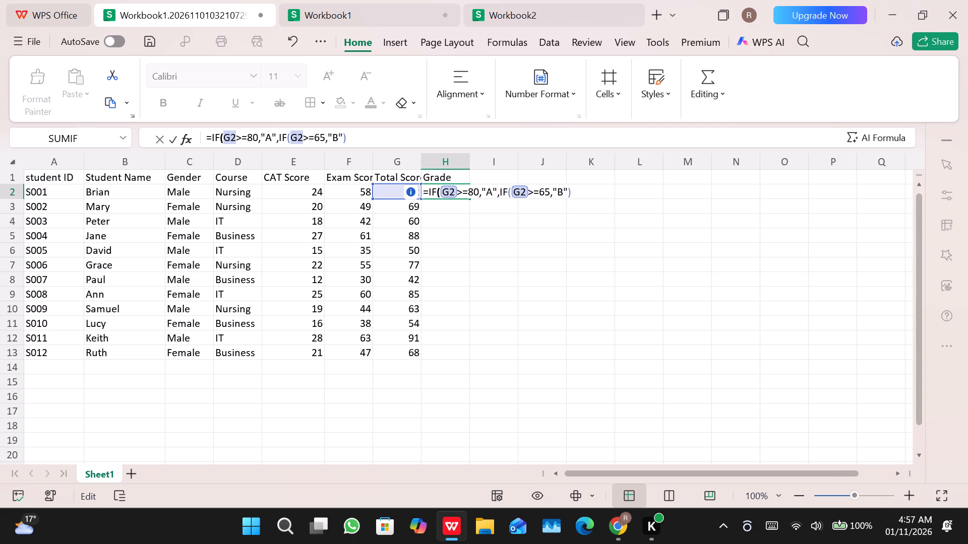
{"action": "left_click", "coordinate": [574, 194]}
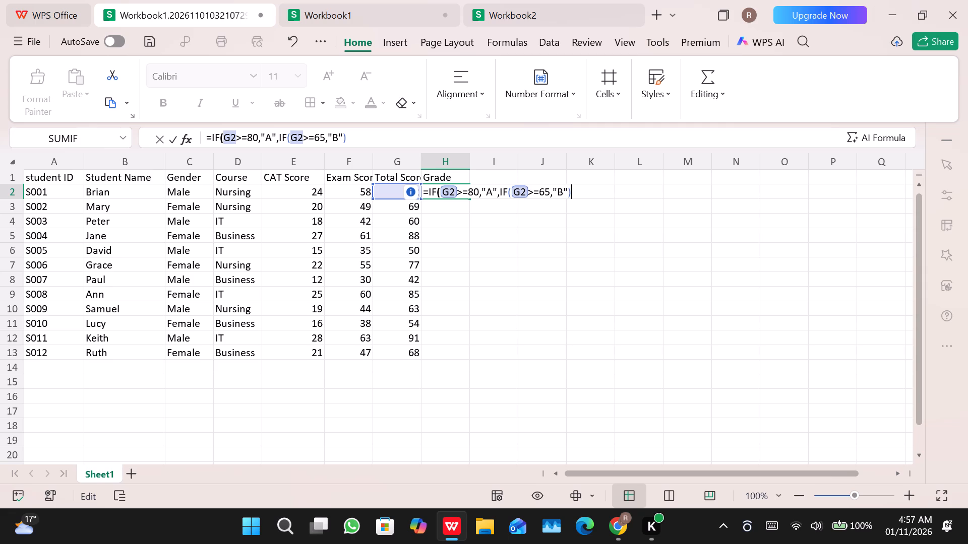
{"action": "left_click", "coordinate": [566, 189]}
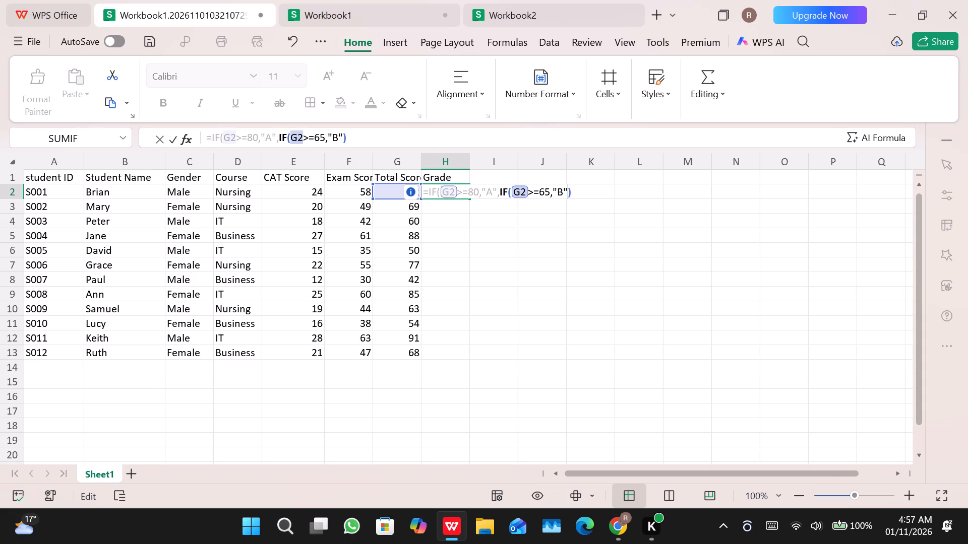
Nest a third IF after "B" in the H2 formula that returns grade "C" when G2 is >=50.
{"action": "key", "text": "comma"}
{"action": "key", "text": "comma"}
{"action": "key", "text": "shift+i"}
{"action": "key", "text": "shift+f"}
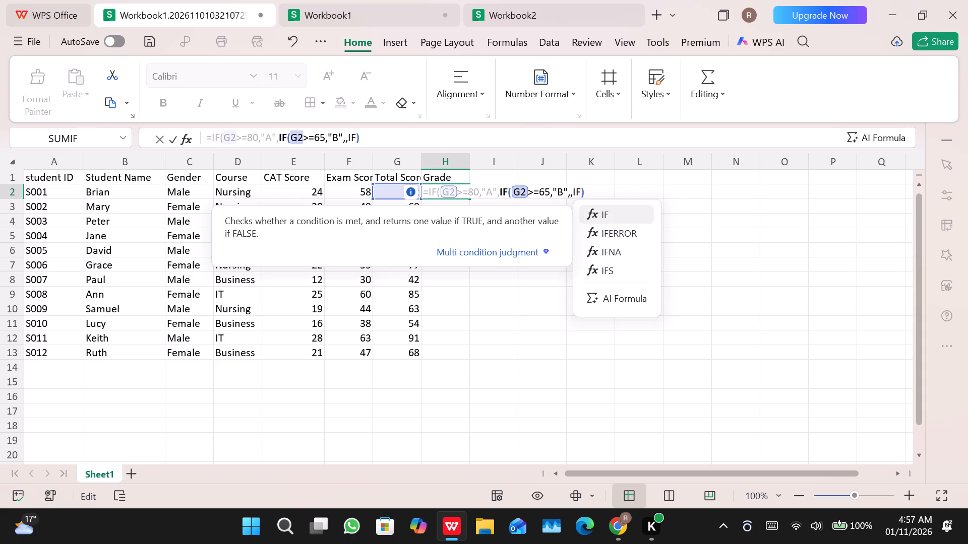
{"action": "key", "text": "Return"}
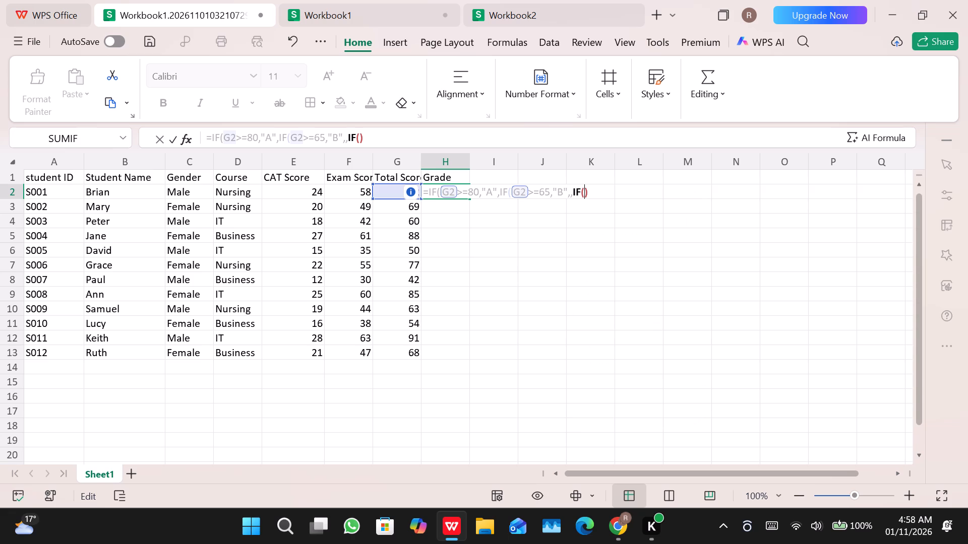
{"action": "key", "text": "shift+g"}
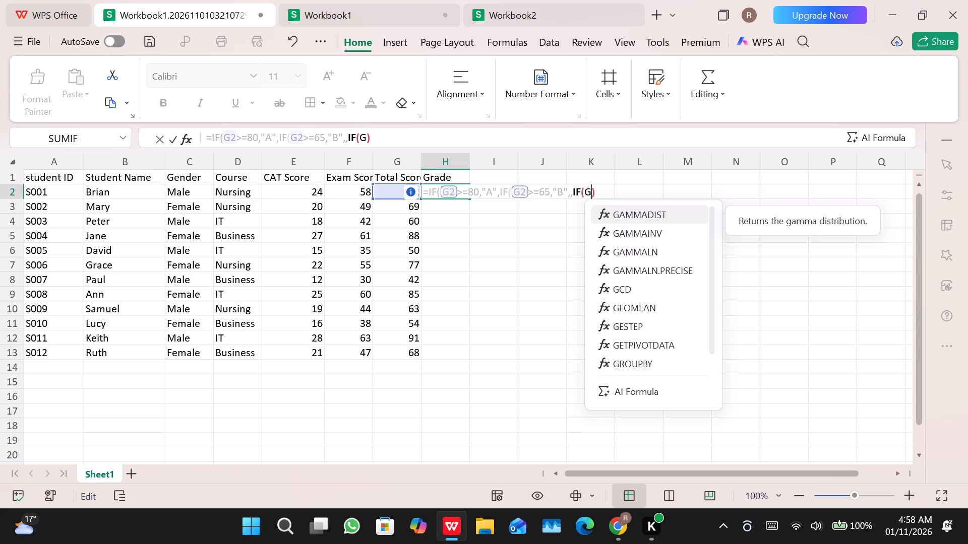
{"action": "key", "text": "2"}
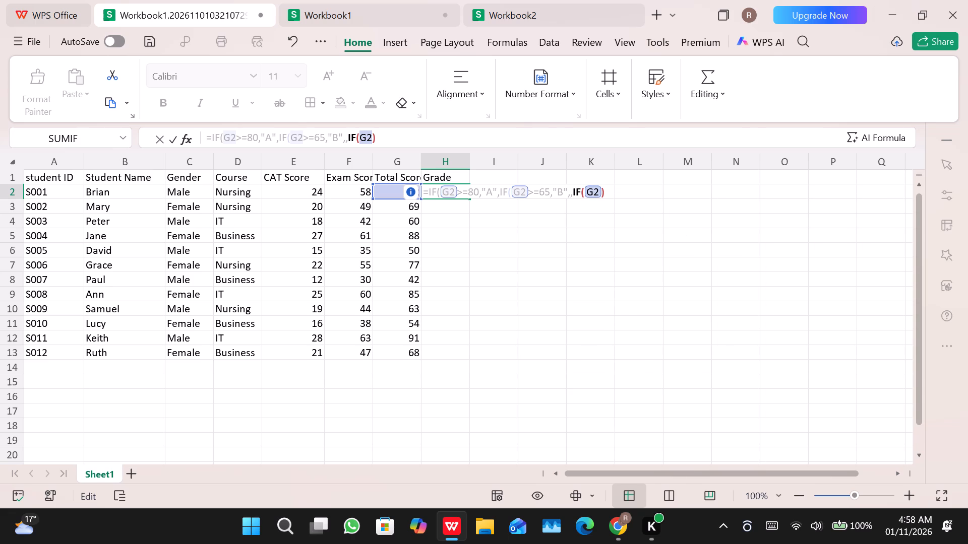
{"action": "key", "text": "equal"}
{"action": "key", "text": "BackSpace"}
{"action": "key", "text": "shift+greater"}
{"action": "key", "text": "equal"}
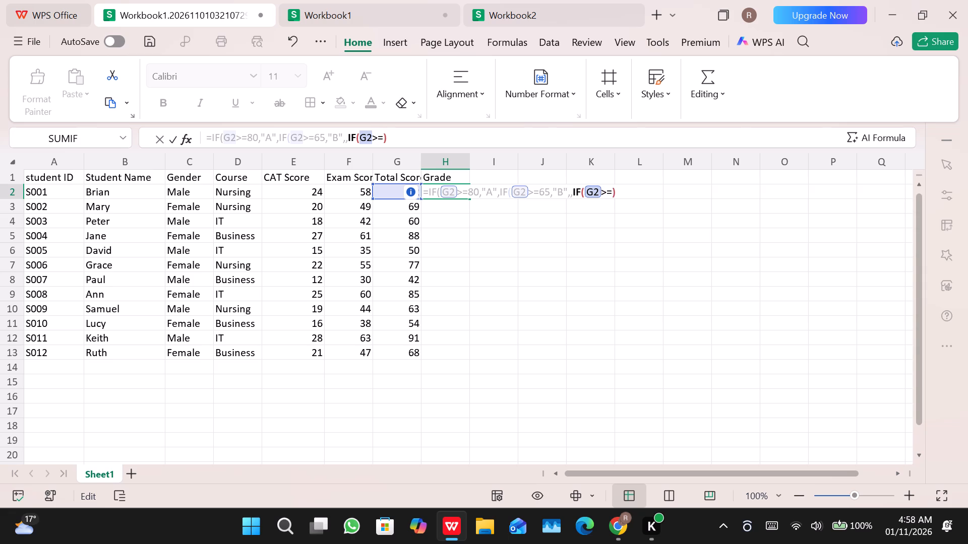
{"action": "key", "text": "5"}
{"action": "key", "text": "0"}
{"action": "key", "text": "comma"}
{"action": "key", "text": "shift+quotedbl"}
{"action": "key", "text": "shift+c"}
{"action": "key", "text": "shift+quotedbl"}
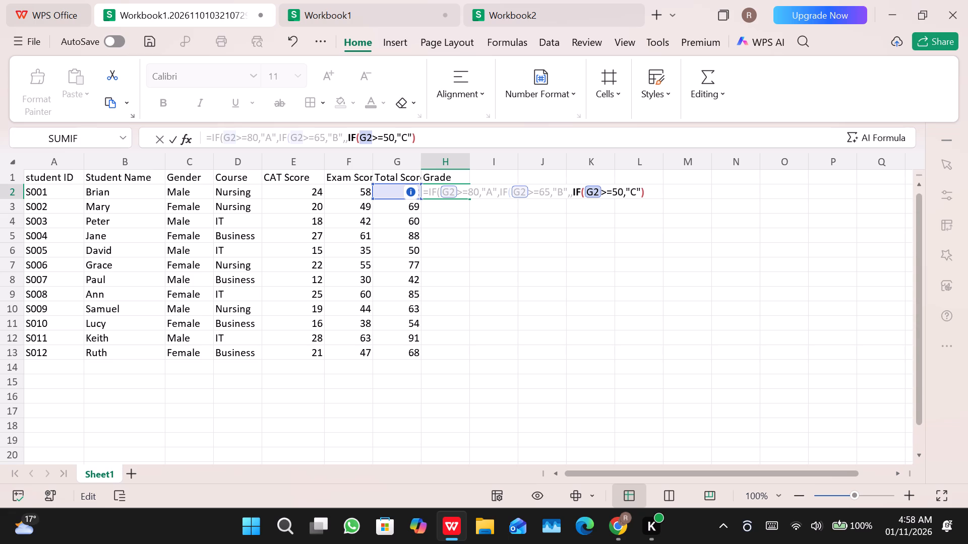
Nest a fourth IF after "C" in the H2 formula that returns grade "D" when G2 is >=40.
{"action": "key", "text": "comma"}
{"action": "key", "text": "shift+i"}
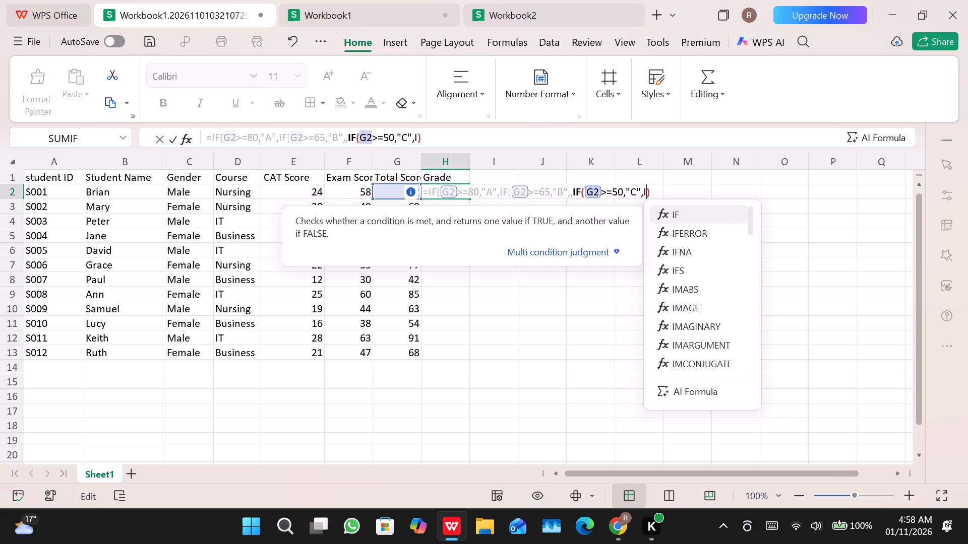
{"action": "key", "text": "shift+f"}
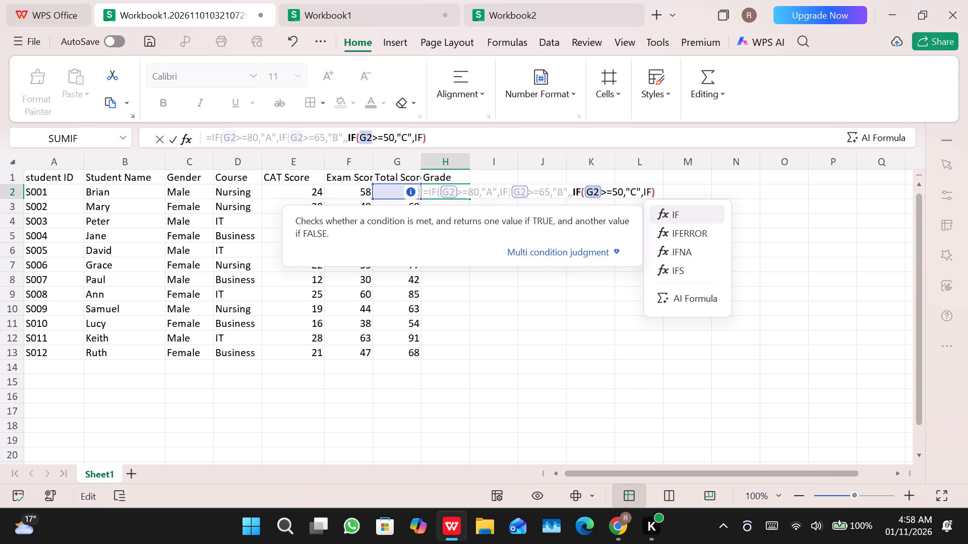
{"action": "key", "text": "Return"}
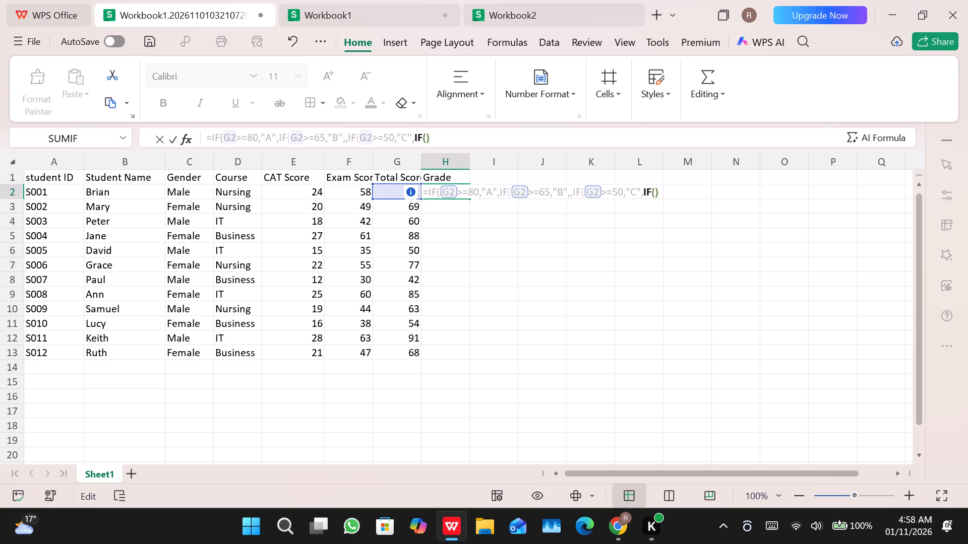
{"action": "key", "text": "shift+g"}
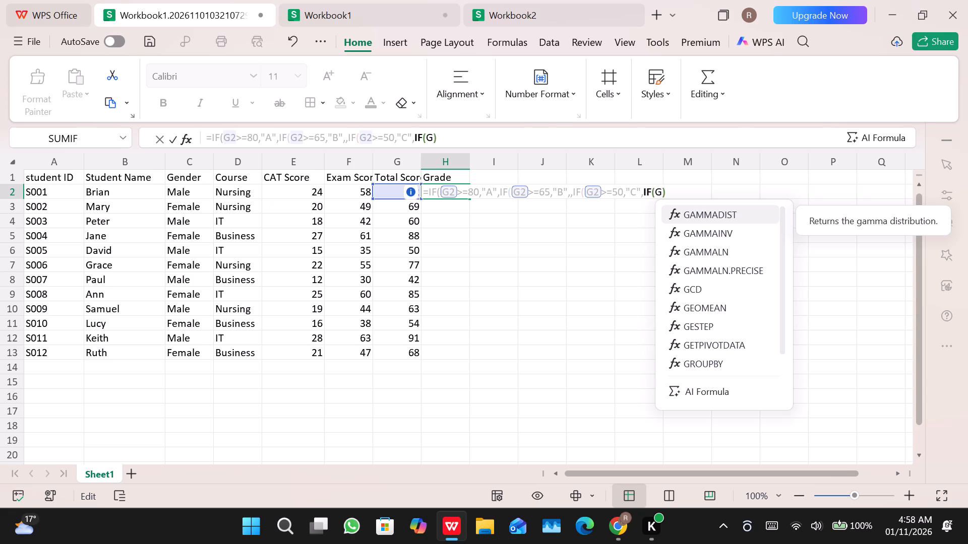
{"action": "key", "text": "2"}
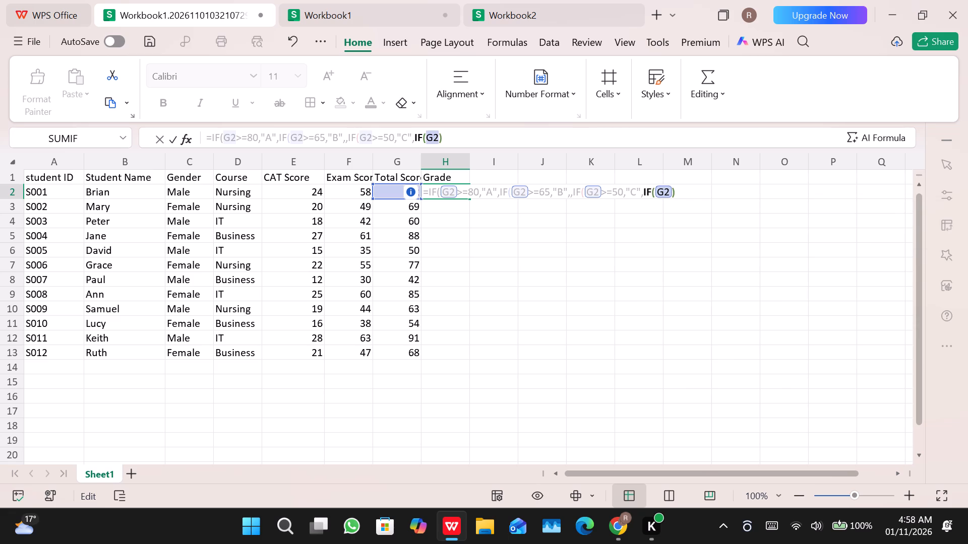
{"action": "key", "text": "shift+greater"}
{"action": "key", "text": "equal"}
{"action": "type", "text": "40"}
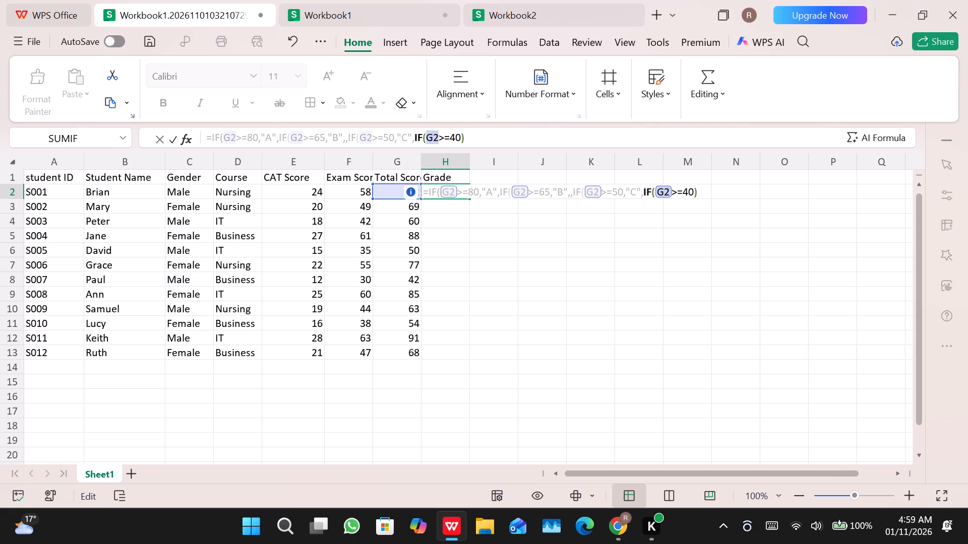
{"action": "key", "text": "comma"}
{"action": "key", "text": "shift+quotedbl"}
{"action": "key", "text": "shift+d"}
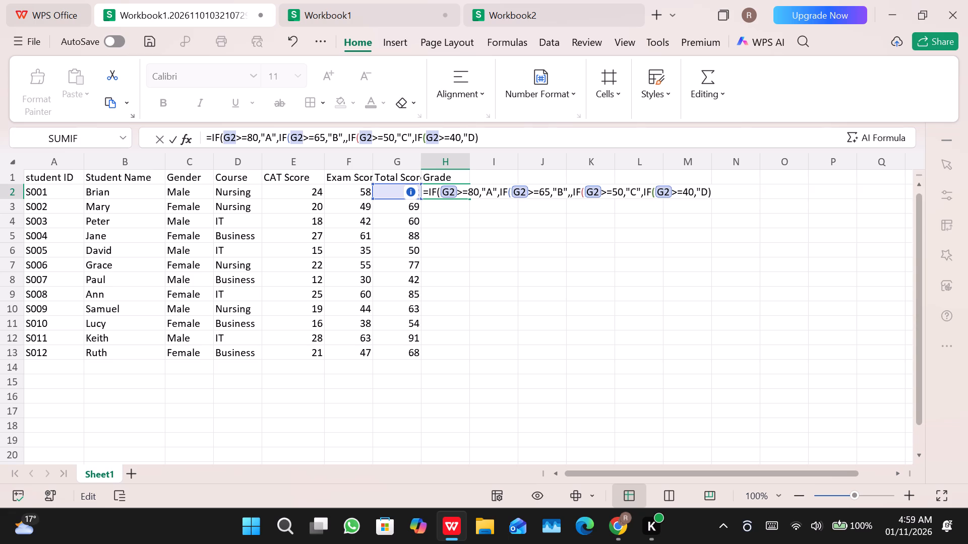
{"action": "key", "text": "shift+quotedbl"}
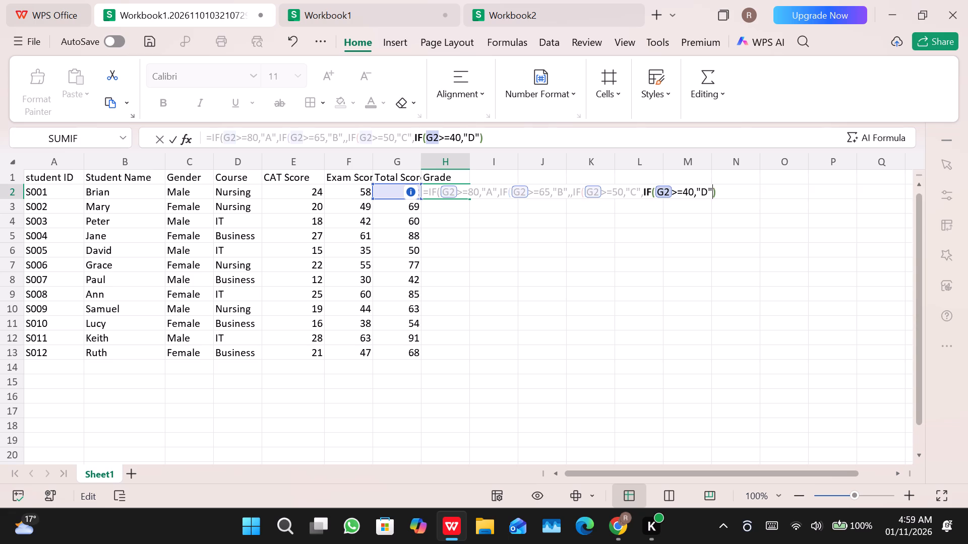
Add "E" as the fallback grade in the H2 formula and close all four nested IF parentheses.
{"action": "key", "text": "comma"}
{"action": "key", "text": "shift+quotedbl"}
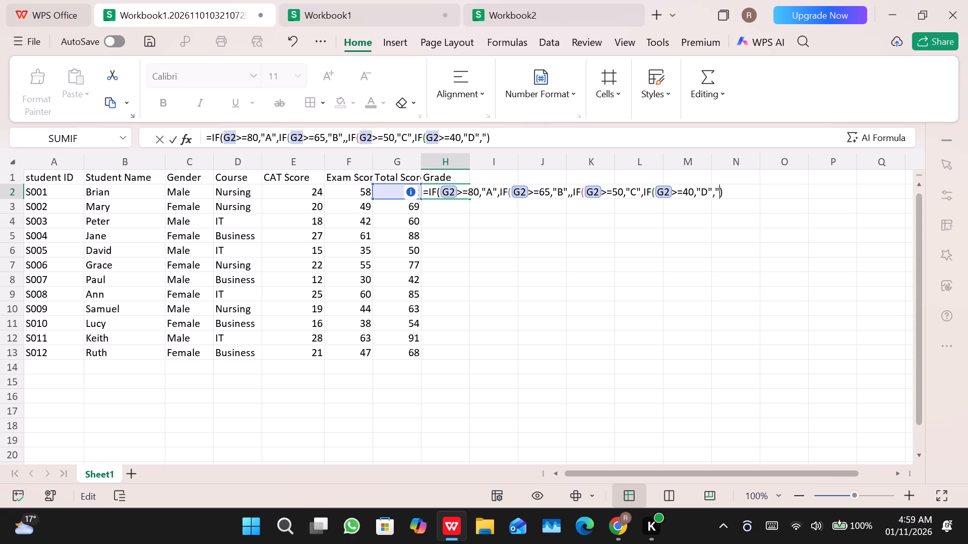
{"action": "key", "text": "shift+e"}
{"action": "key", "text": "shift+quotedbl"}
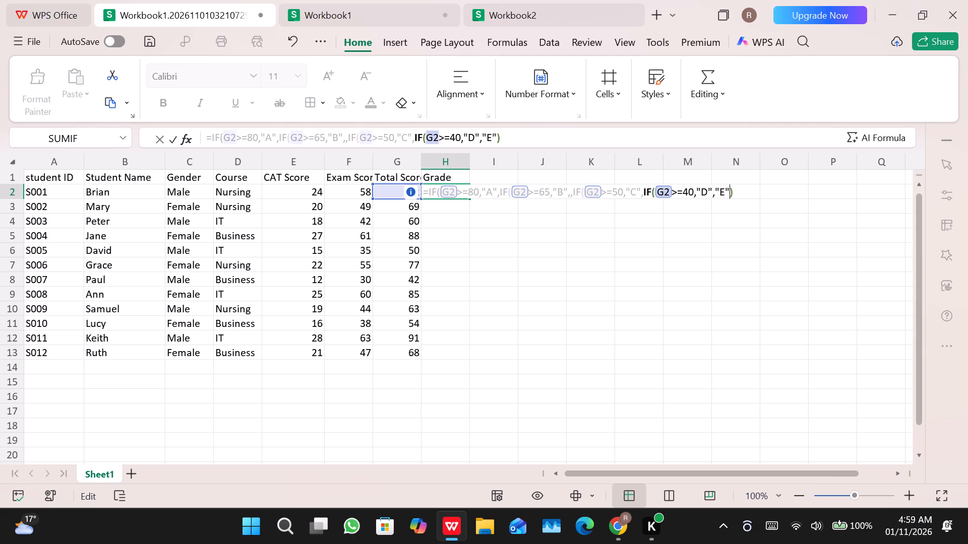
{"action": "type", "text": "))"}
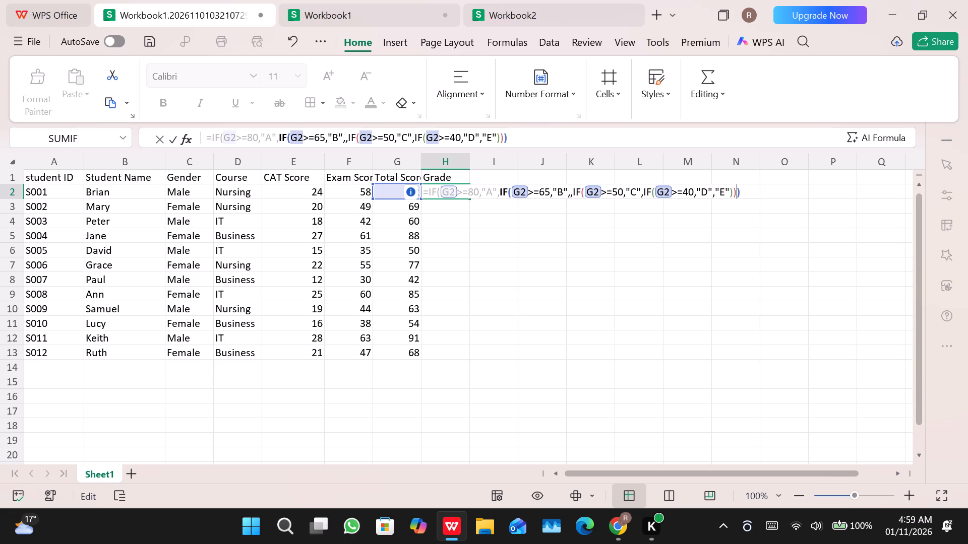
{"action": "key", "text": "shift+parenright"}
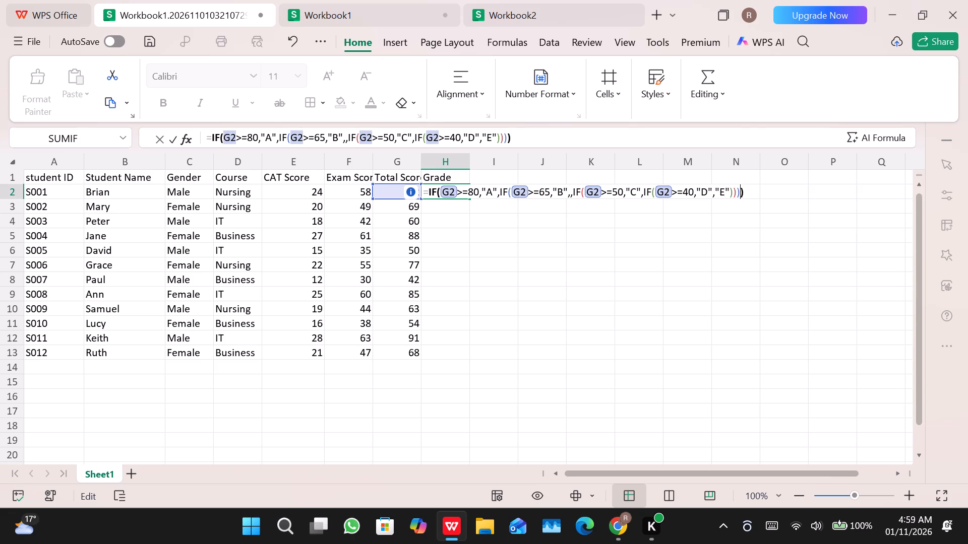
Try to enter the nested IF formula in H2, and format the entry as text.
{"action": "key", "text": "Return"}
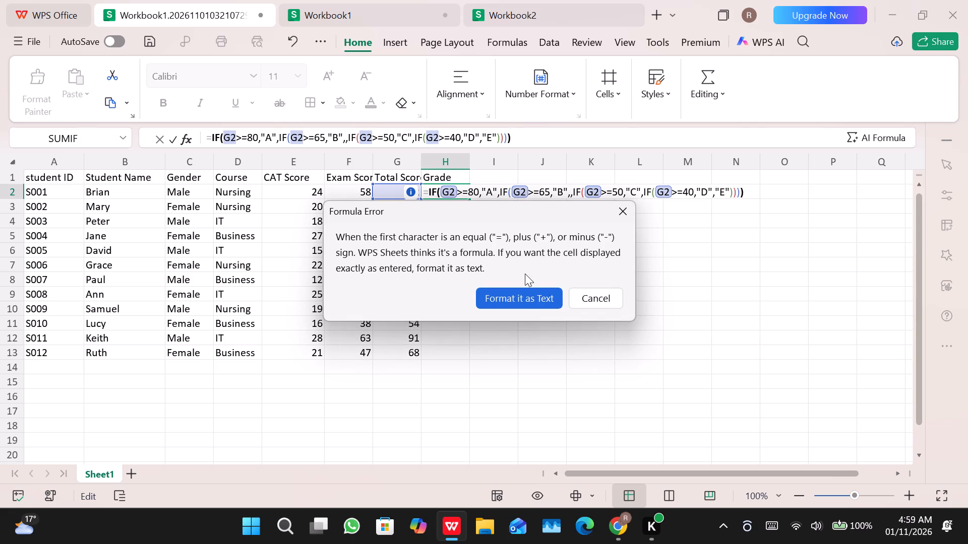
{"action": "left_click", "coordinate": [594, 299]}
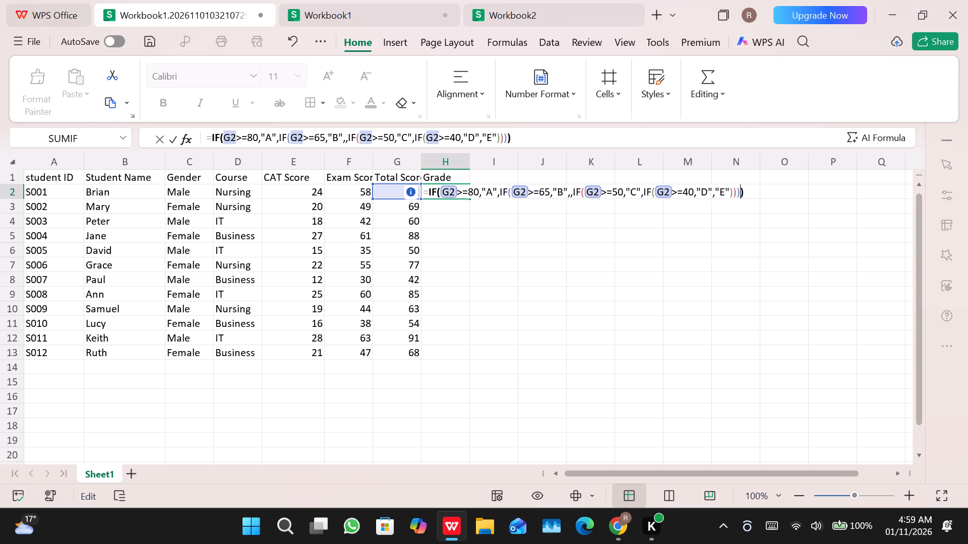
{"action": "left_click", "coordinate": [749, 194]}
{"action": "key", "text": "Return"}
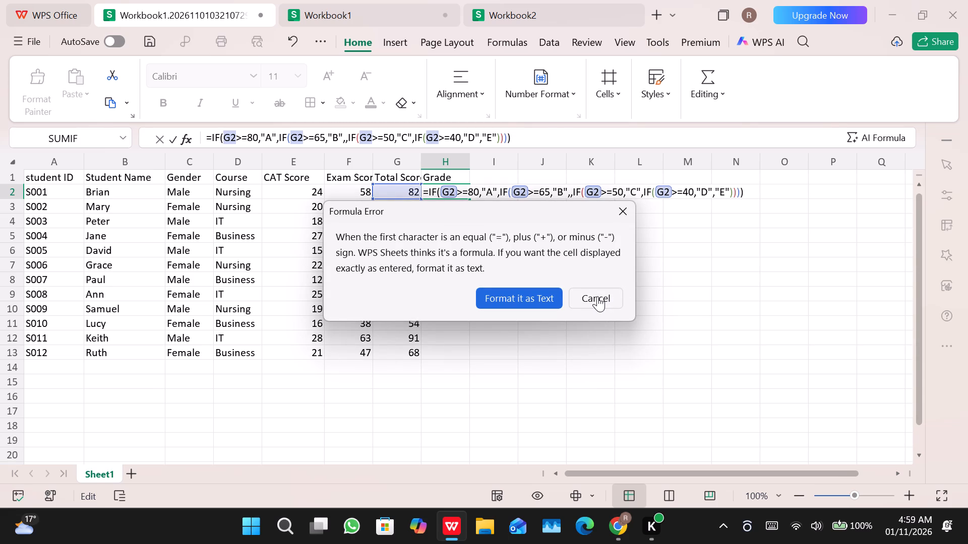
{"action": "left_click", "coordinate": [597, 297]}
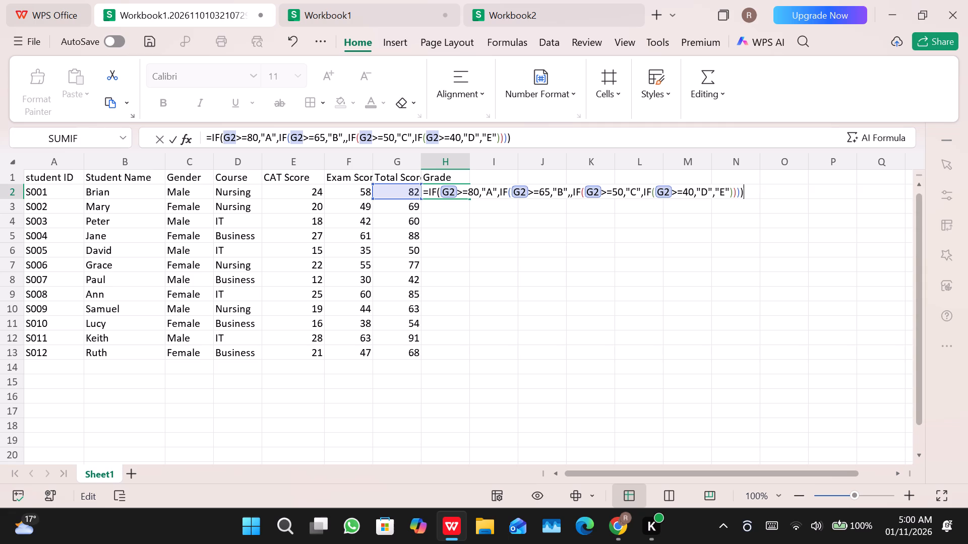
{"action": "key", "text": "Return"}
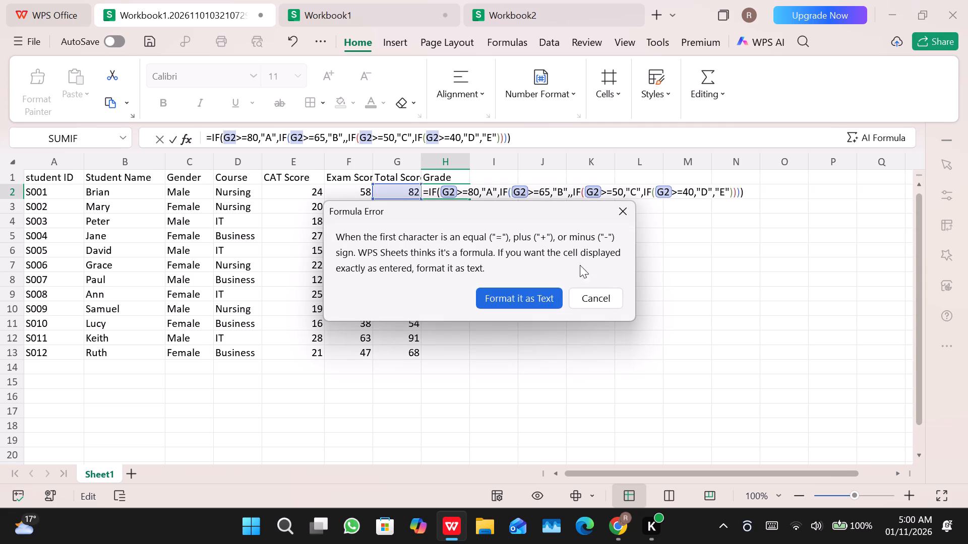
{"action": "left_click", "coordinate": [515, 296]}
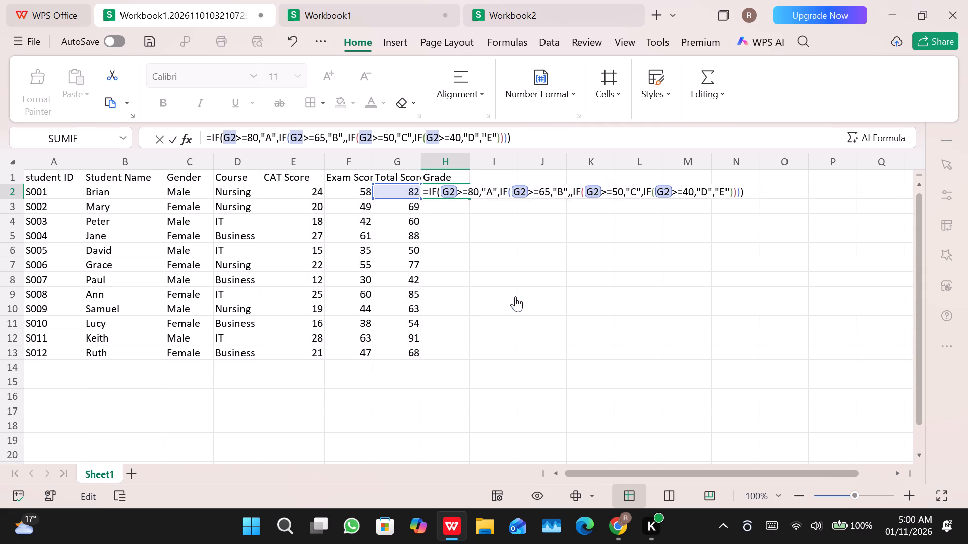
Correct the H2 entry by removing the leading apostrophe and the extra comma after "B", and enter it as a formula.
{"action": "left_click", "coordinate": [453, 192]}
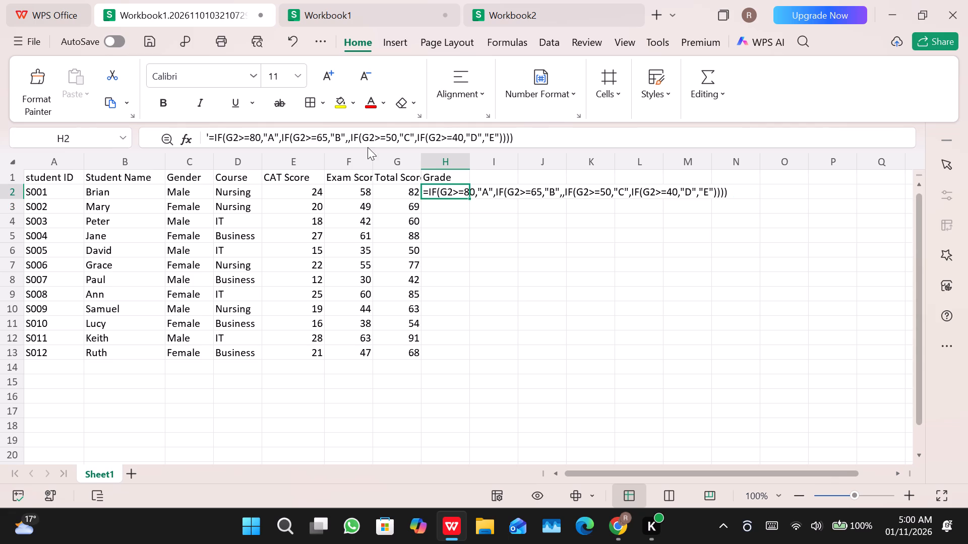
{"action": "left_click", "coordinate": [208, 135]}
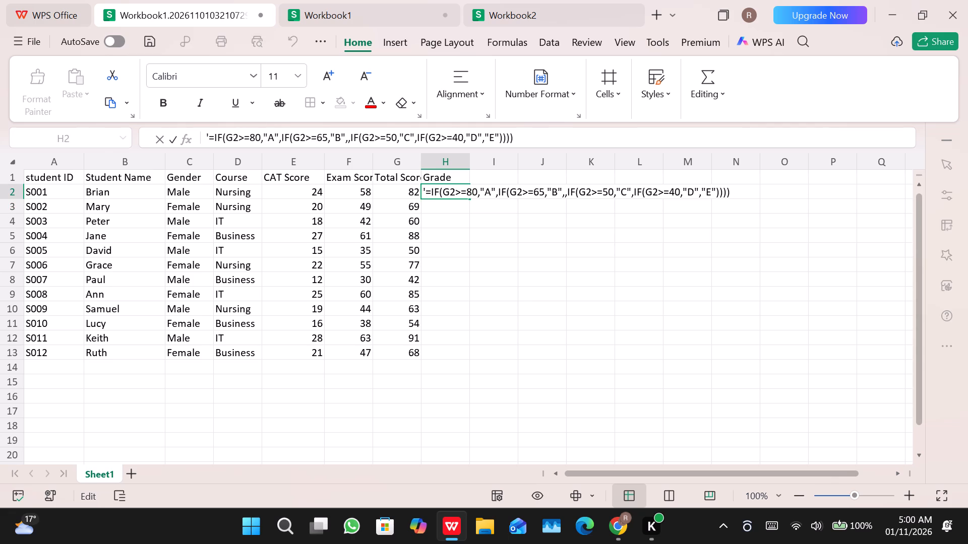
{"action": "key", "text": "BackSpace"}
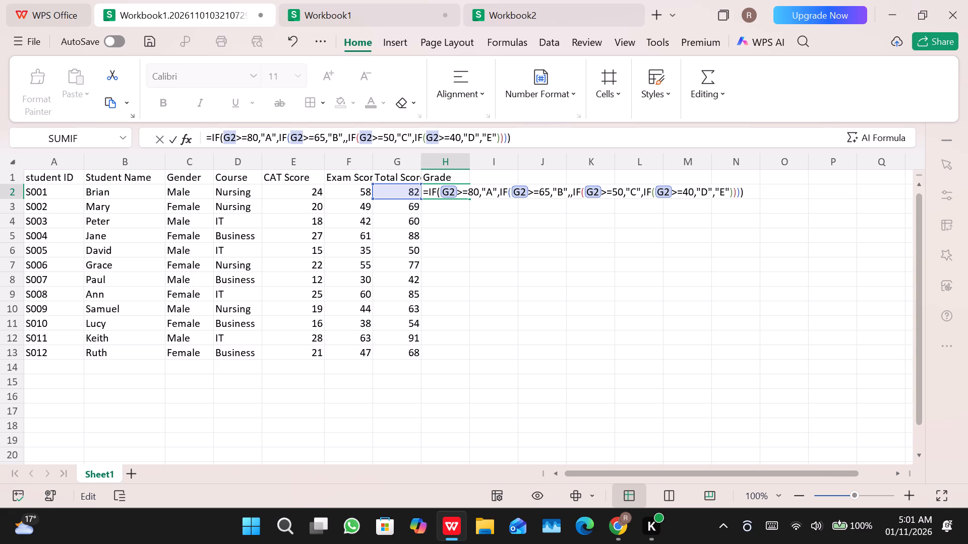
{"action": "left_click", "coordinate": [348, 138]}
{"action": "key", "text": "BackSpace"}
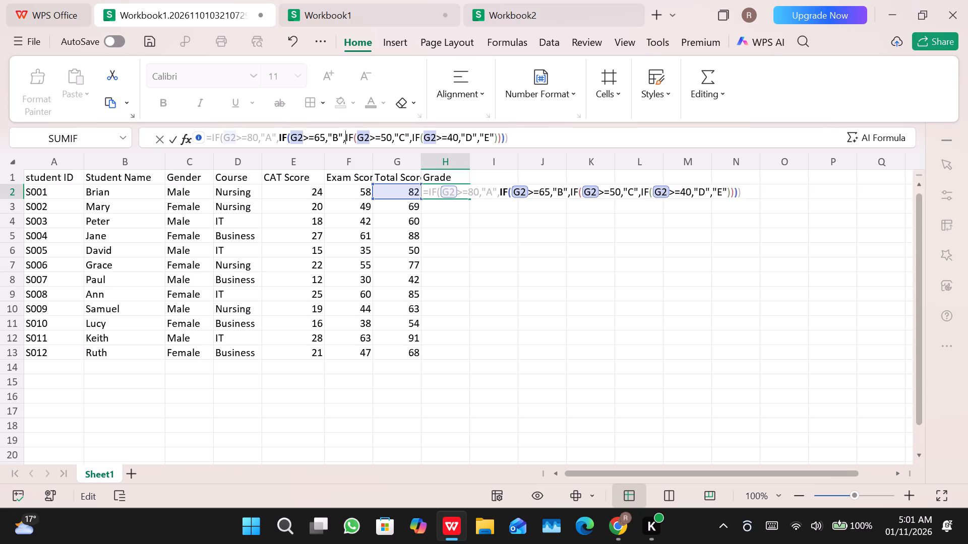
{"action": "left_click", "coordinate": [509, 137]}
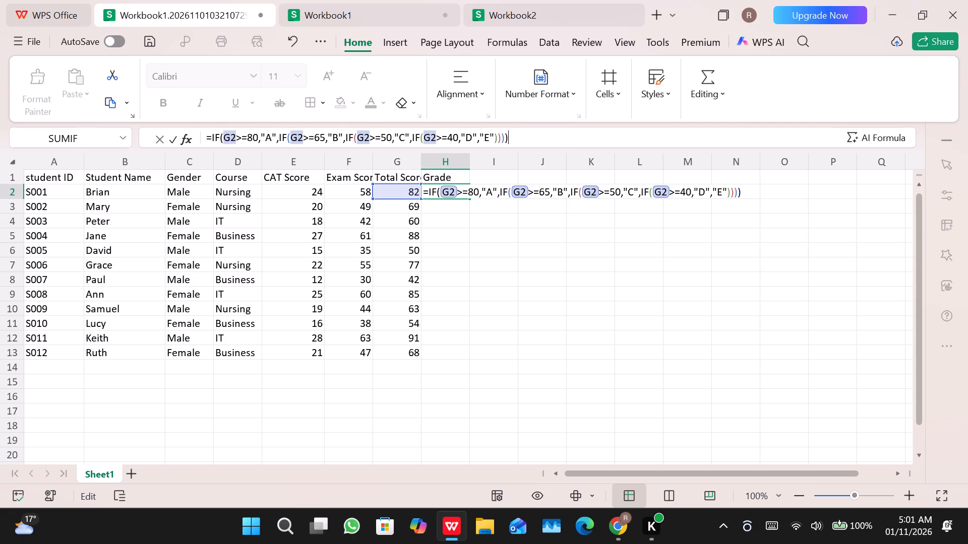
{"action": "key", "text": "Return"}
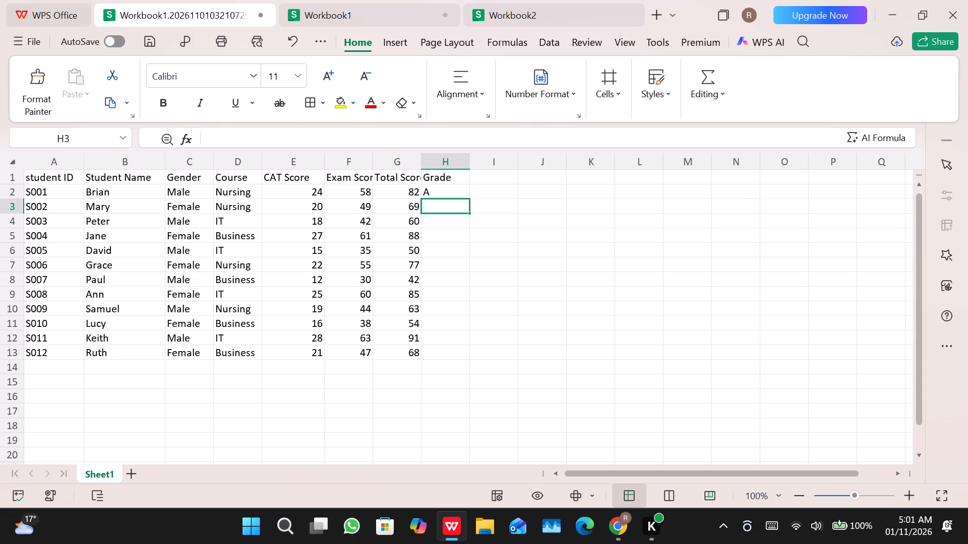
Fill the grade formula from H2 down to H13 for all remaining students.
{"action": "left_click", "coordinate": [433, 189]}
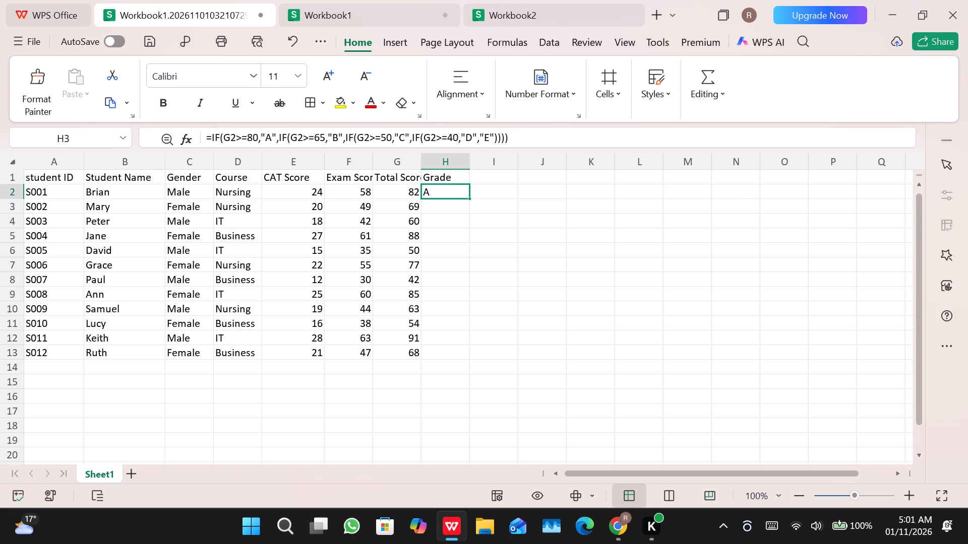
{"action": "left_click_drag", "start_coordinate": [469, 198], "coordinate": [463, 353]}
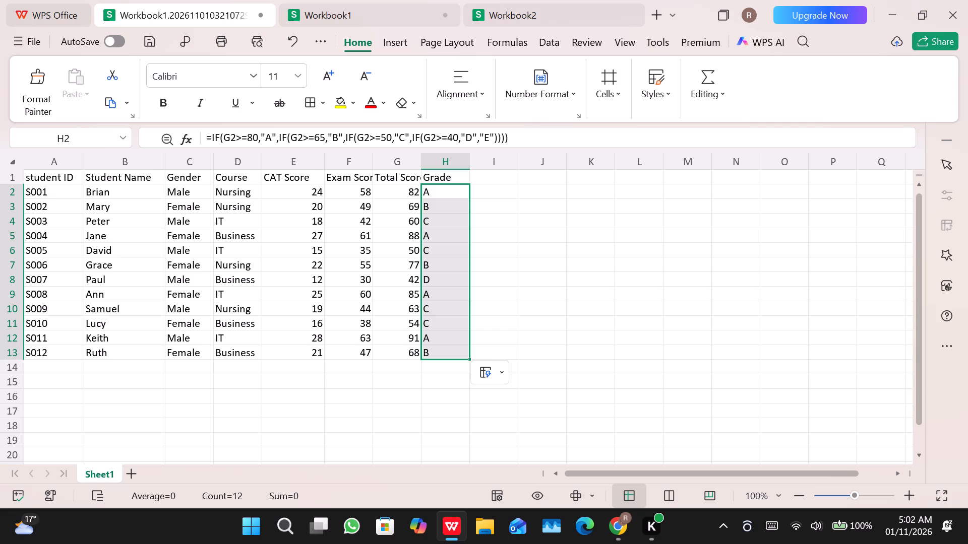
Add the column header "Results" in cell I1, beside the Grade header.
{"action": "left_click", "coordinate": [491, 179]}
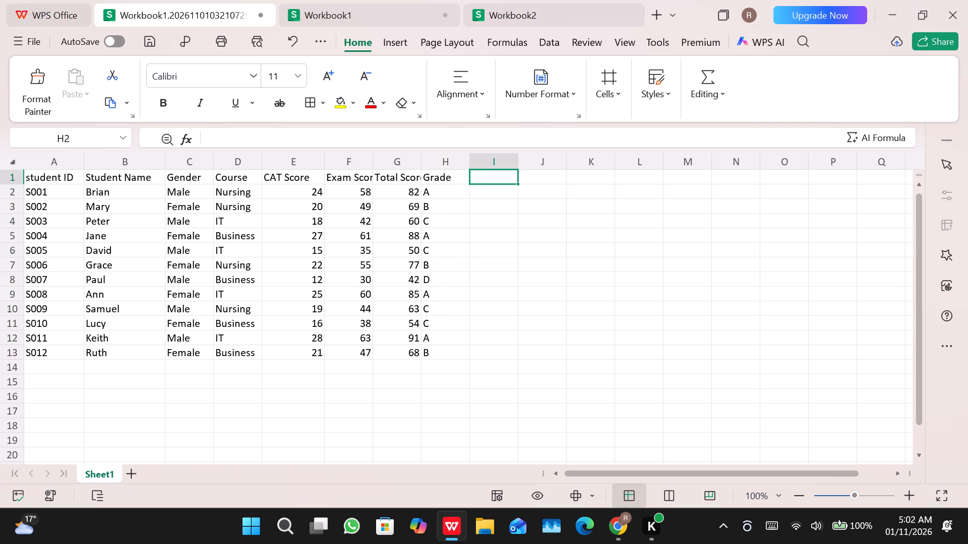
{"action": "type", "text": "Re"}
{"action": "type", "text": "sul"}
{"action": "type", "text": "ts"}
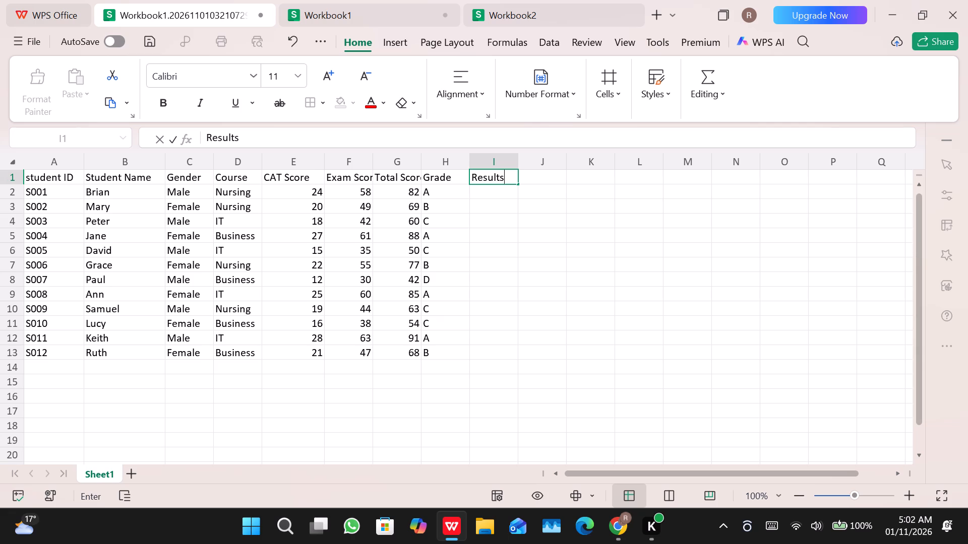
Start an IF formula in I2 with the condition G2>=50.
{"action": "left_click", "coordinate": [489, 193]}
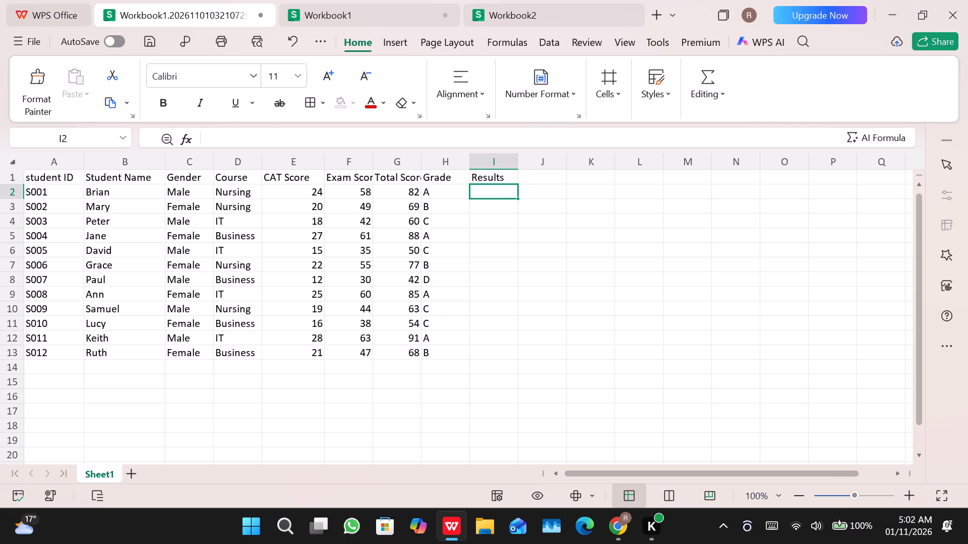
{"action": "key", "text": "equal"}
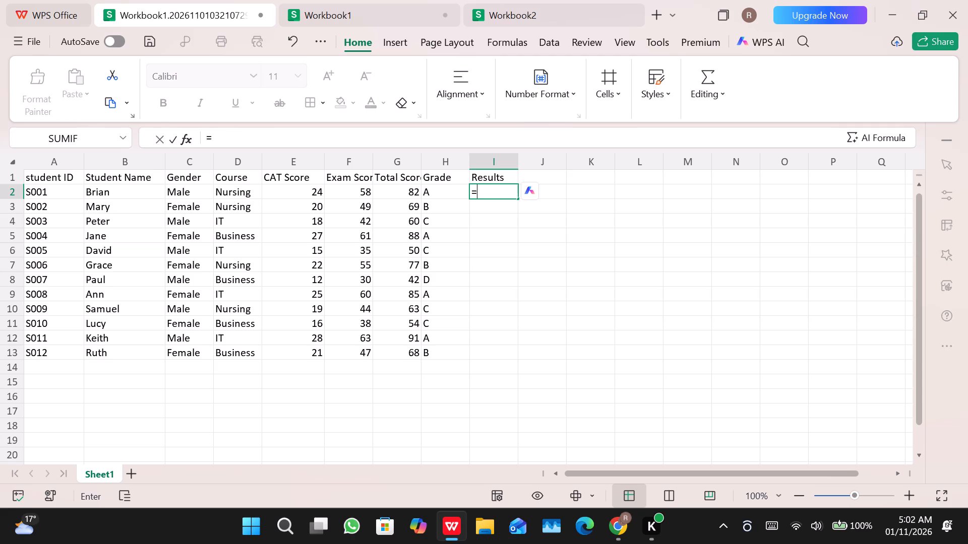
{"action": "key", "text": "shift+i"}
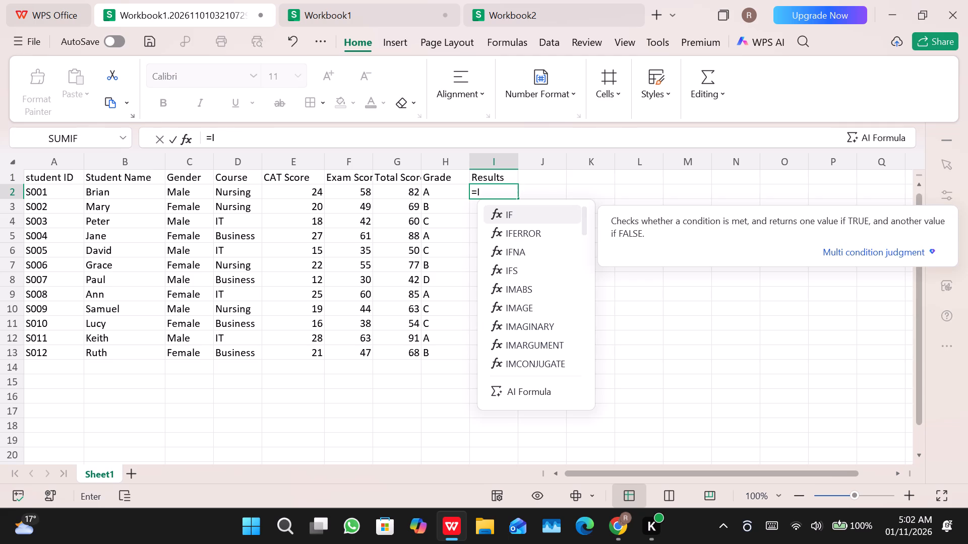
{"action": "key", "text": "shift+Return"}
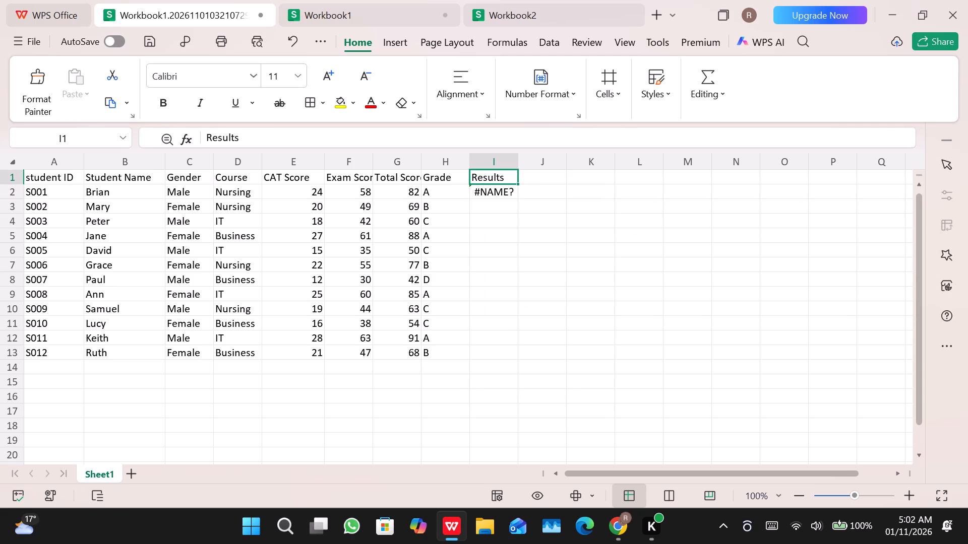
{"action": "double_click", "coordinate": [494, 190]}
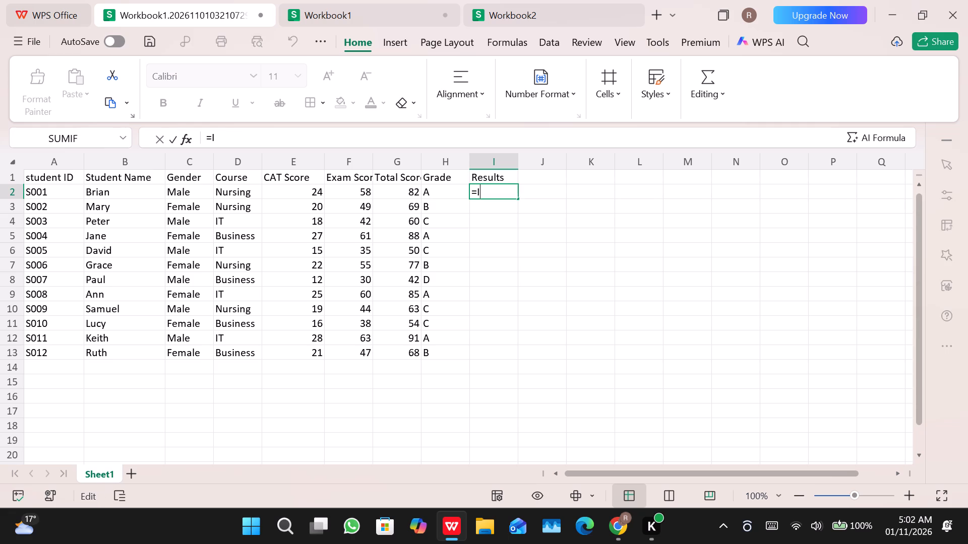
{"action": "key", "text": "f"}
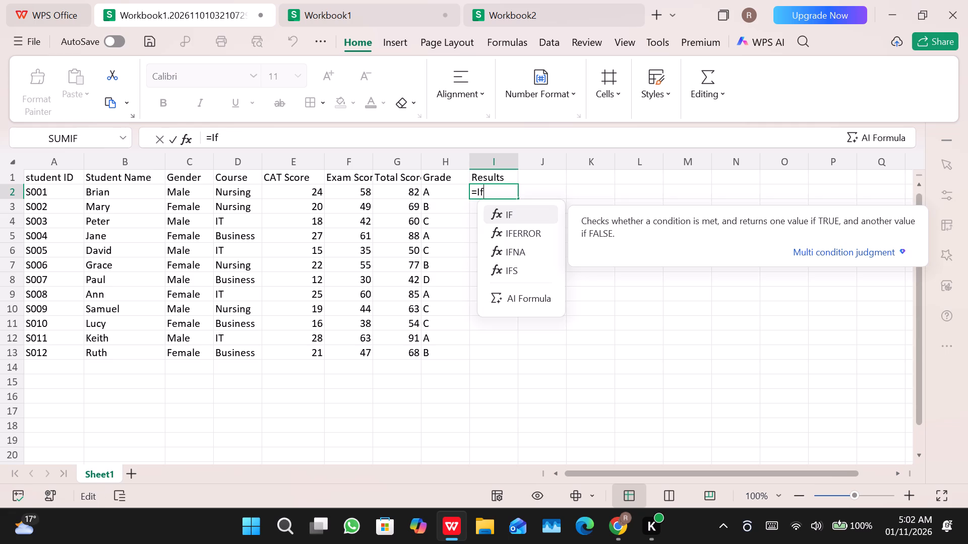
{"action": "key", "text": "Return"}
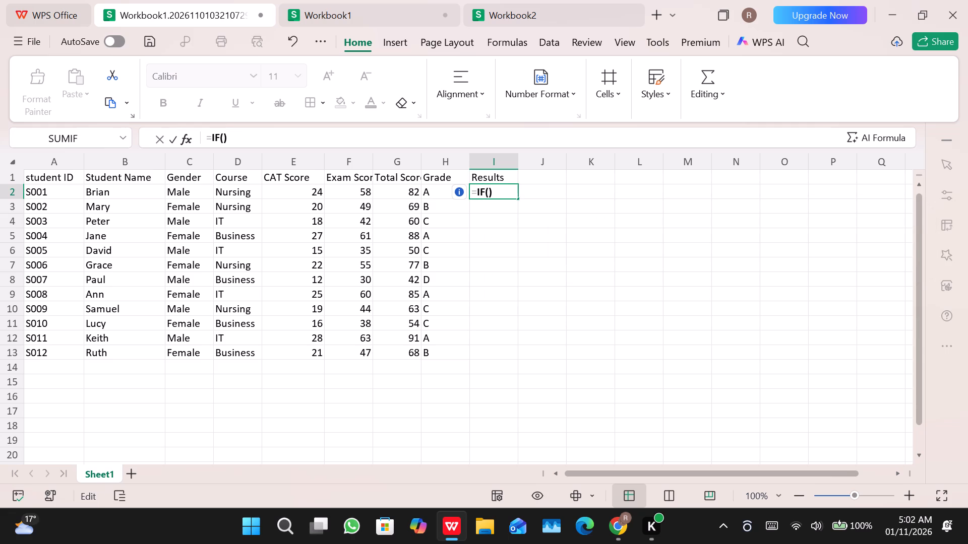
{"action": "key", "text": "shift+g"}
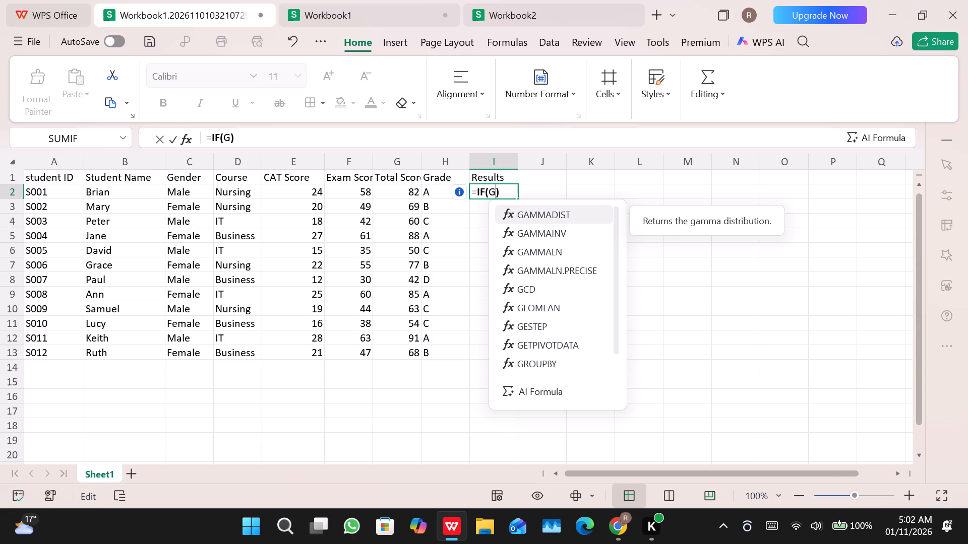
{"action": "key", "text": "2"}
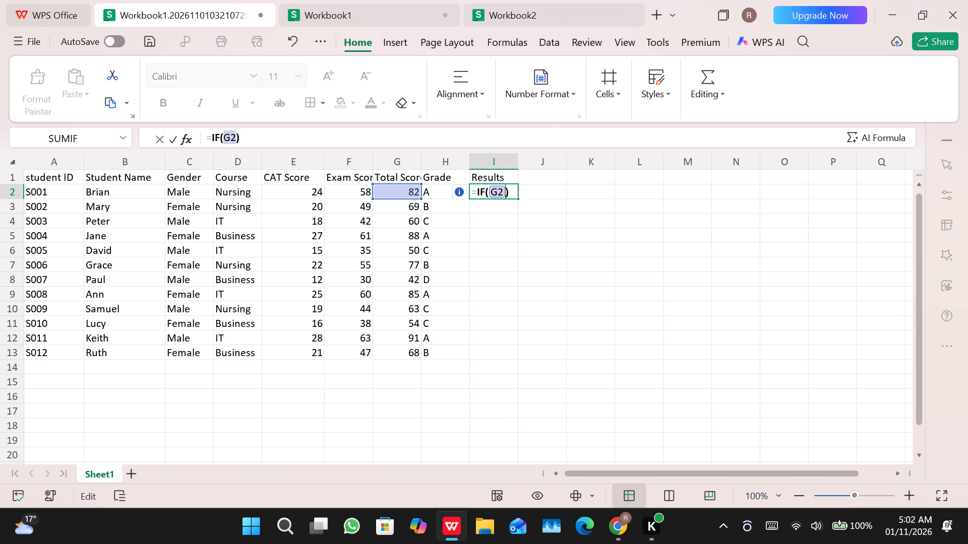
{"action": "key", "text": "shift+greater"}
{"action": "key", "text": "equal"}
{"action": "type", "text": "50"}
Complete the I2 formula with "Pass" as the true value and "Fail" as the false value, and enter it.
{"action": "key", "text": "comma"}
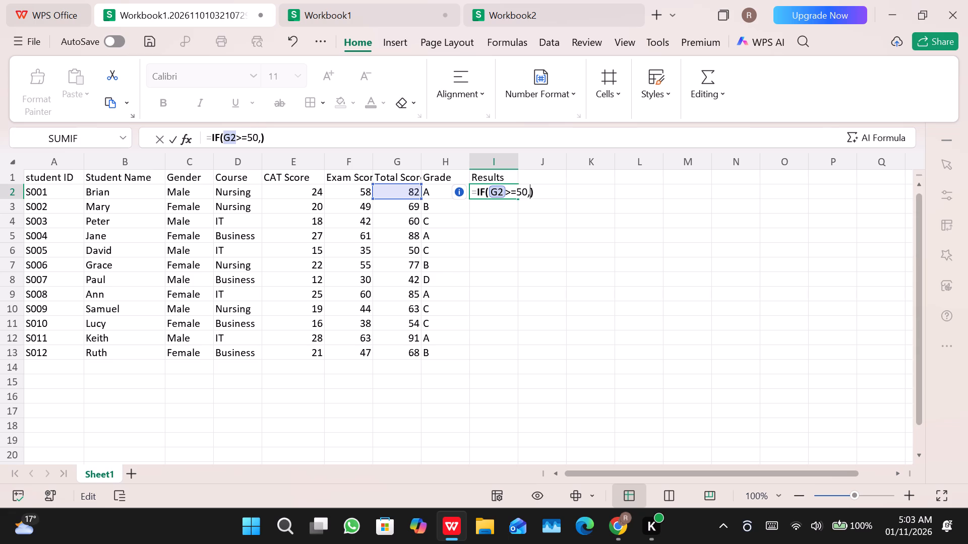
{"action": "key", "text": "shift+quotedbl"}
{"action": "key", "text": "shift+p"}
{"action": "type", "text": "ass"}
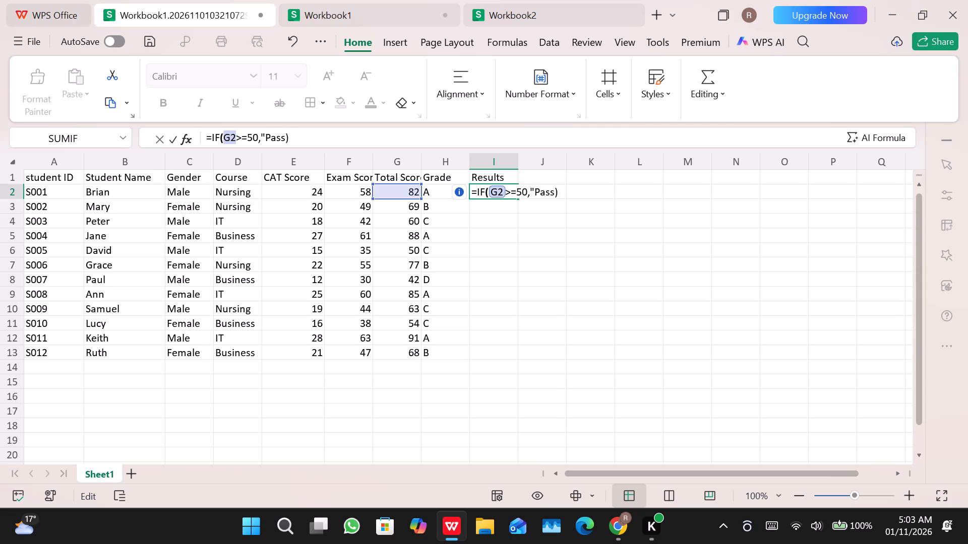
{"action": "key", "text": "shift+quotedbl"}
{"action": "key", "text": "comma"}
{"action": "key", "text": "shift+quotedbl"}
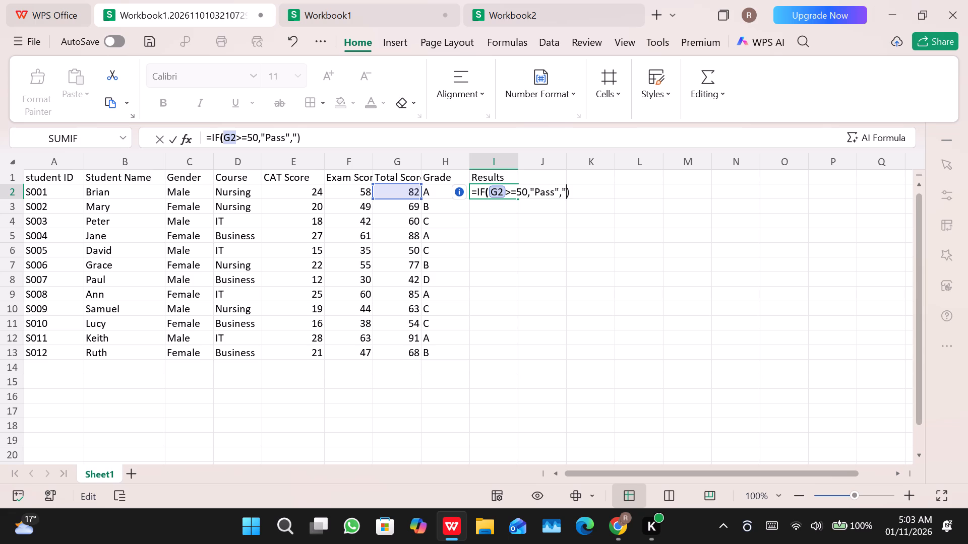
{"action": "key", "text": "shift+f"}
{"action": "type", "text": "ail"}
{"action": "key", "text": "shift+quotedbl"}
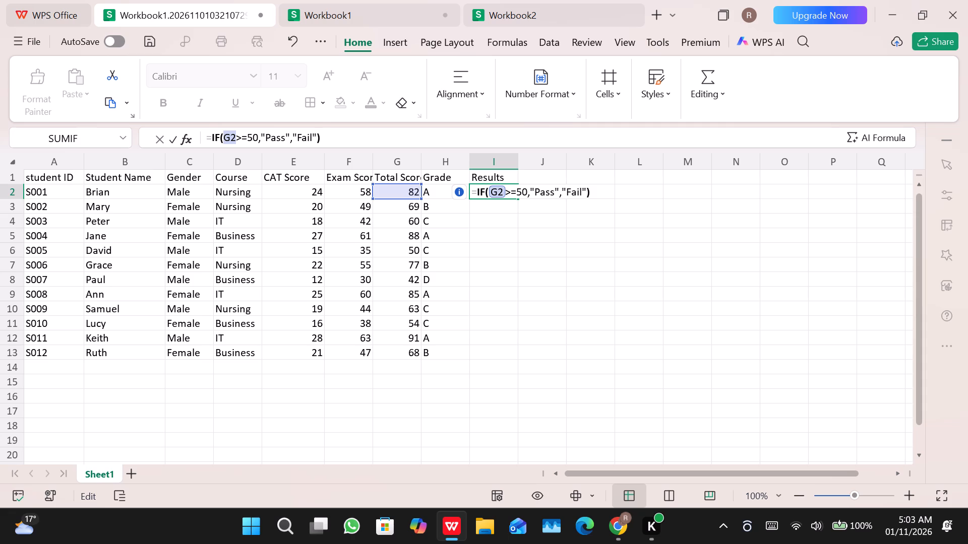
{"action": "key", "text": "Return"}
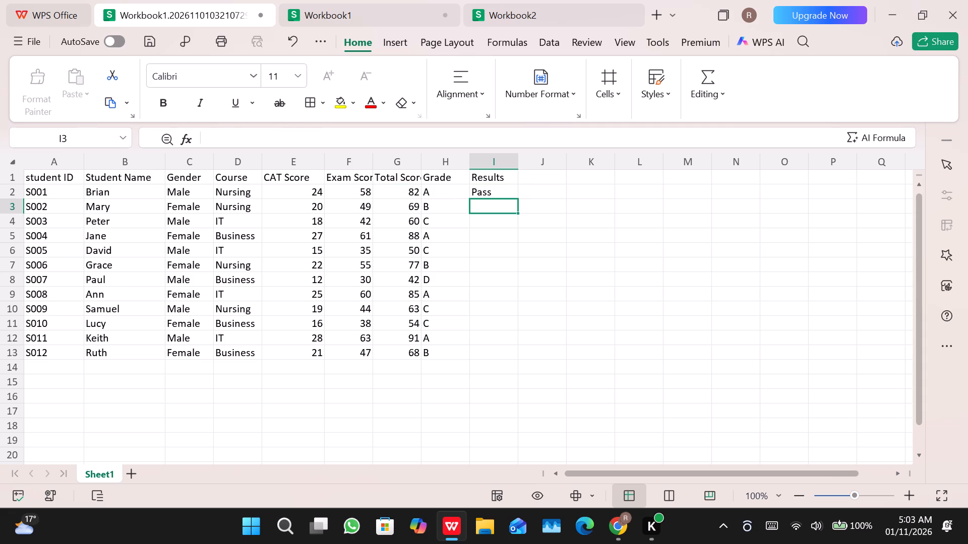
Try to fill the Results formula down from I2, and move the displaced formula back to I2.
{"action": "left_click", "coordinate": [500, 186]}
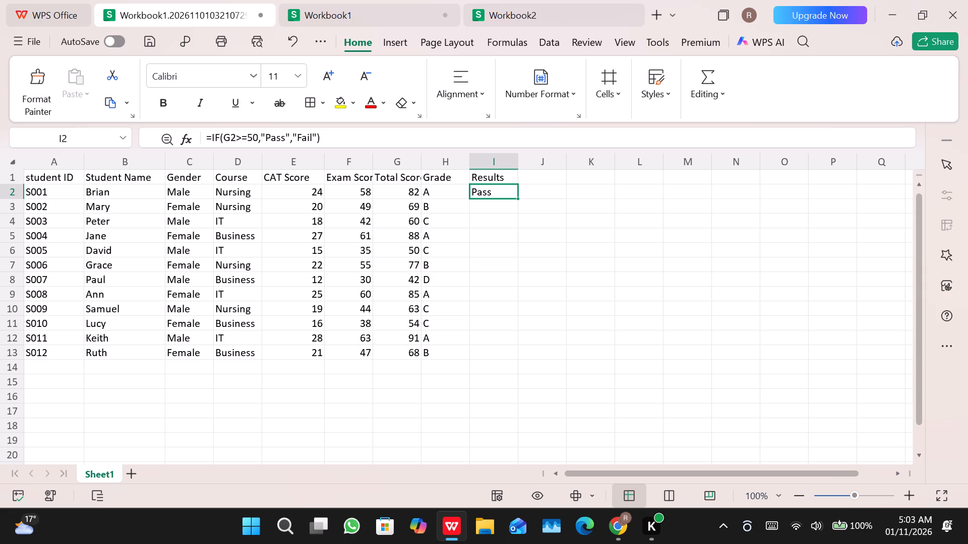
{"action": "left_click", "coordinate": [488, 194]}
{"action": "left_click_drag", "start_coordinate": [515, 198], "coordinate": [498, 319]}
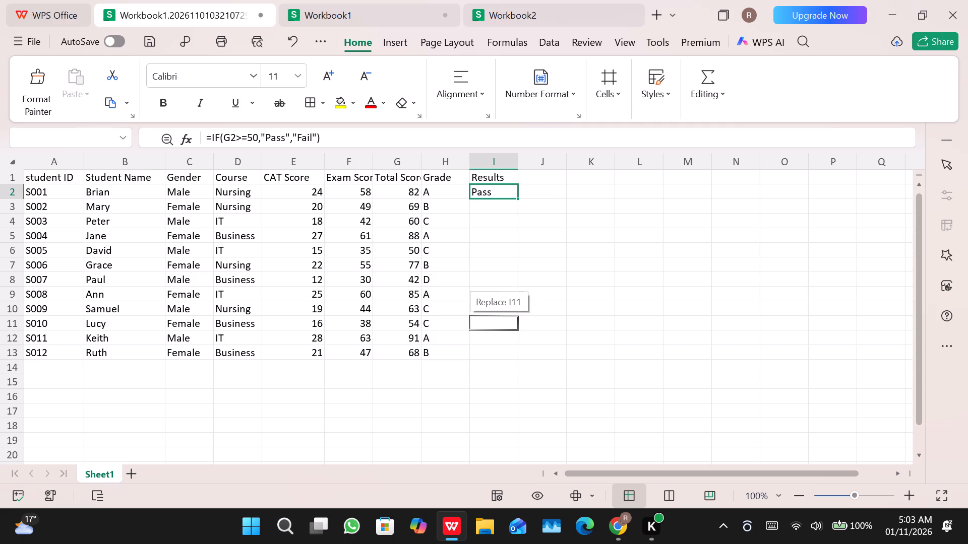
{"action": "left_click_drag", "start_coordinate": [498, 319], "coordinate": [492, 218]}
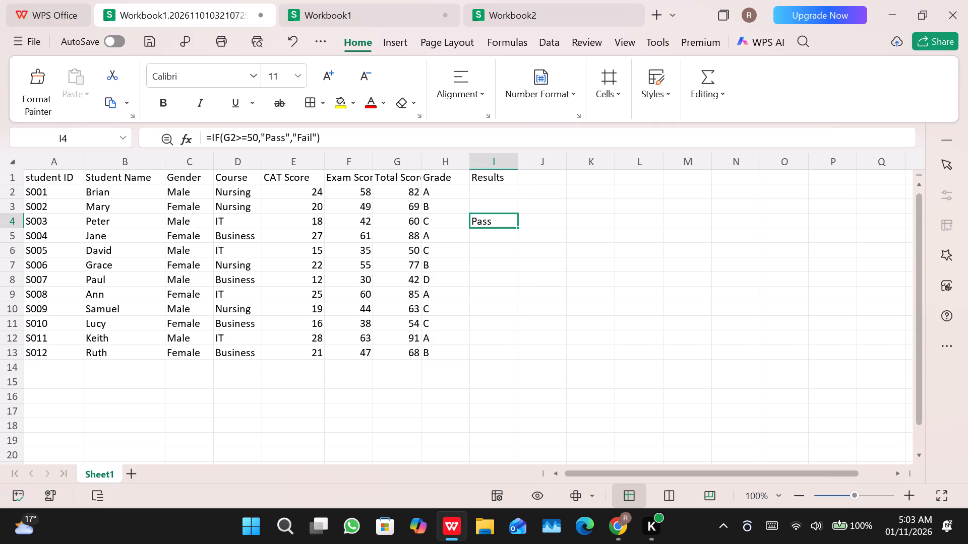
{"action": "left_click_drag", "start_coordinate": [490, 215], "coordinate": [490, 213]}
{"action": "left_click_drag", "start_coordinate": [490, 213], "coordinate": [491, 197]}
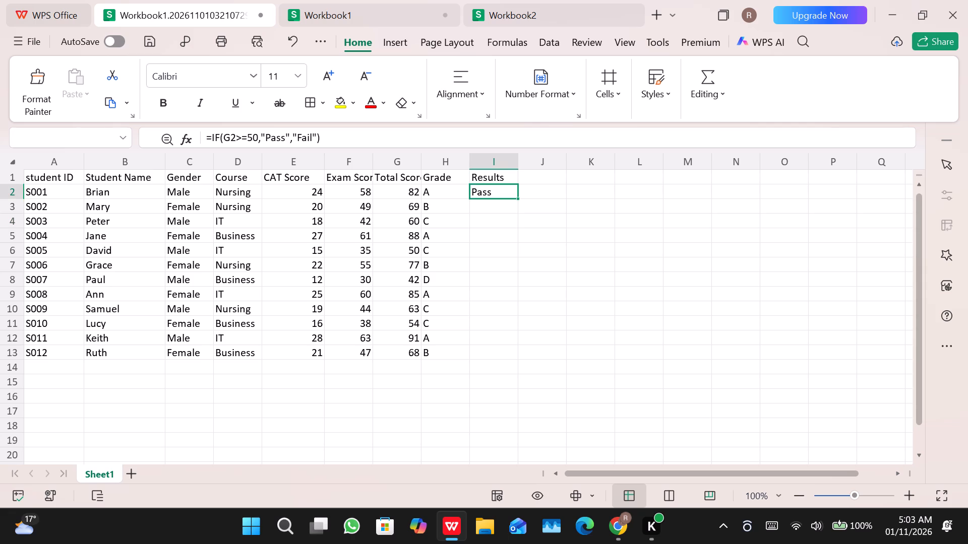
Fill the Pass/Fail formula from I2 down to I13 for all remaining students.
{"action": "left_click_drag", "start_coordinate": [518, 197], "coordinate": [514, 319]}
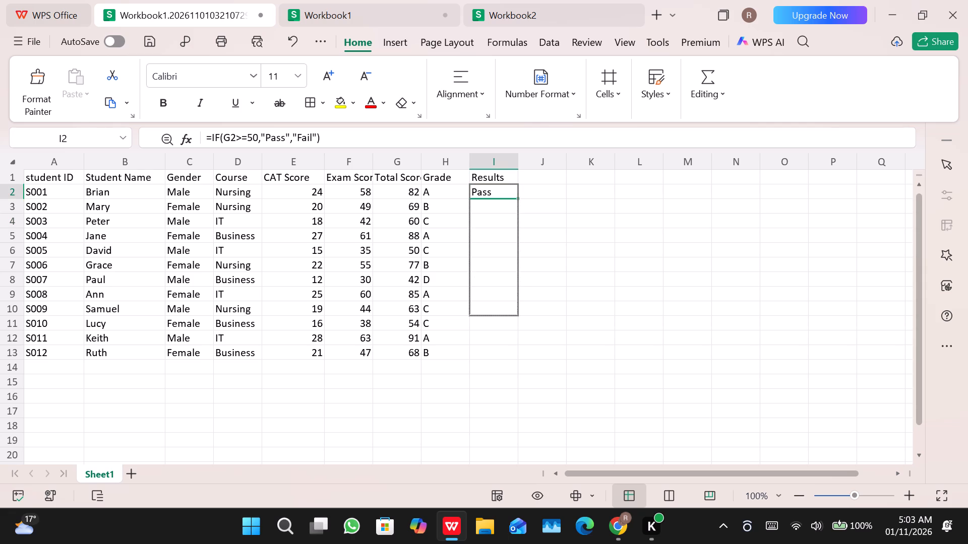
{"action": "left_click_drag", "start_coordinate": [514, 319], "coordinate": [510, 353]}
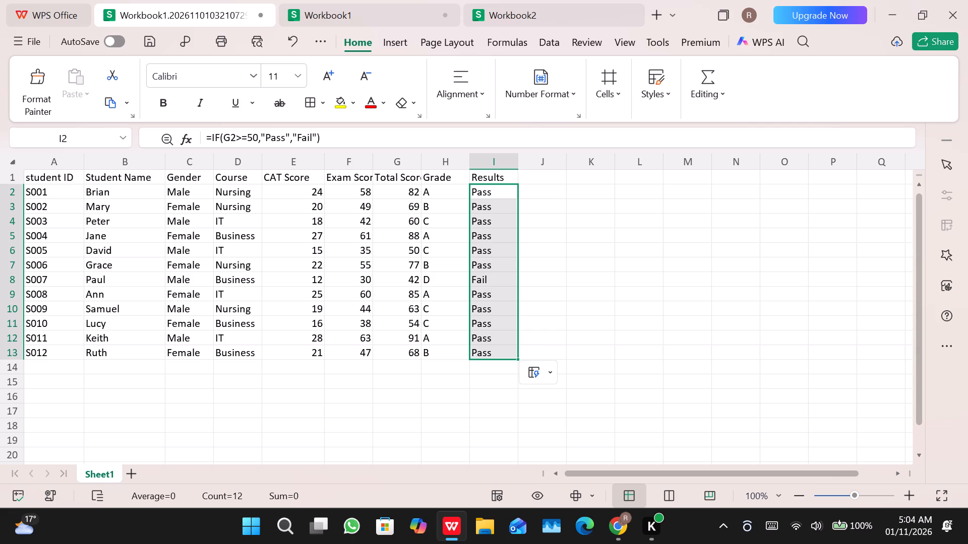
Add a new blank worksheet after Sheet1.
{"action": "left_click", "coordinate": [131, 475]}
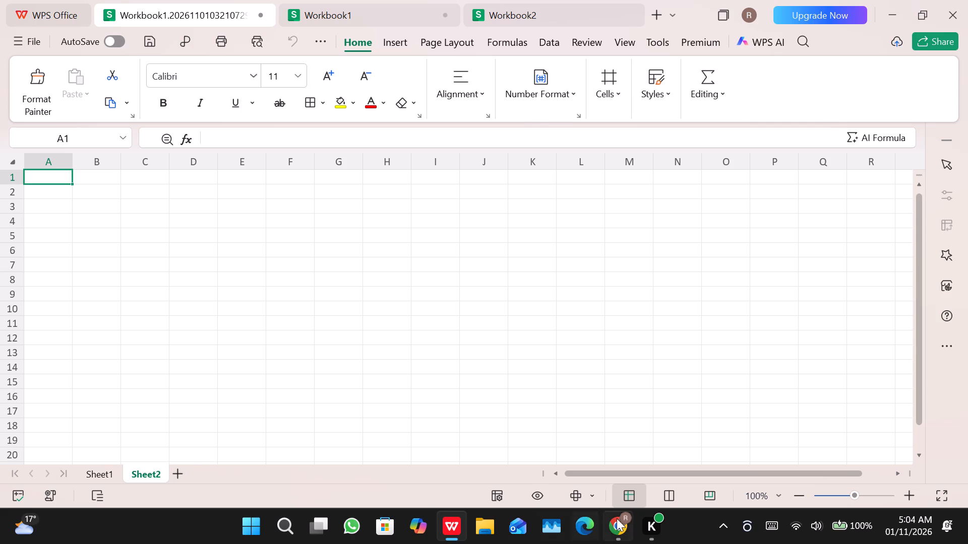
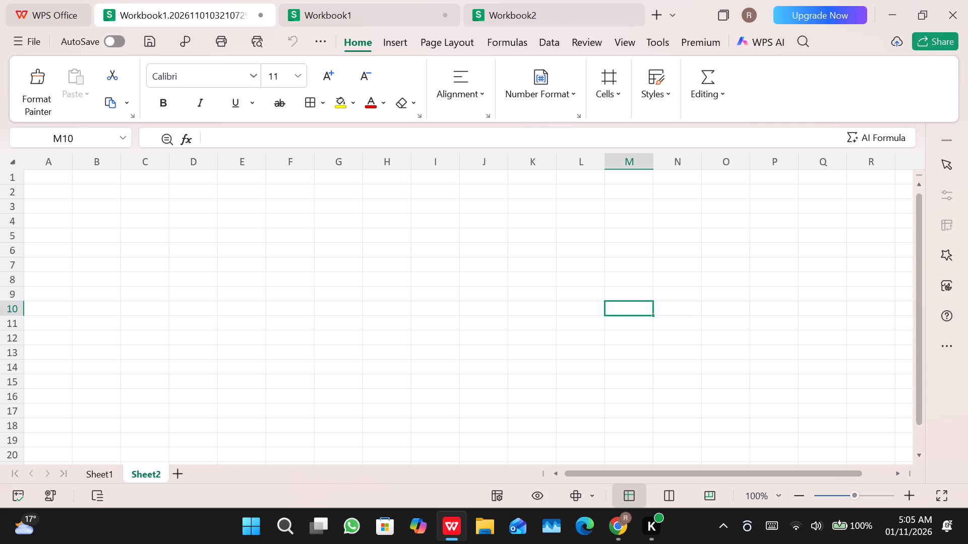
Rename the new Sheet2 worksheet as Student_Analysis.
{"action": "left_click", "coordinate": [144, 475]}
{"action": "double_click", "coordinate": [144, 475]}
{"action": "key", "text": "BackSpace"}
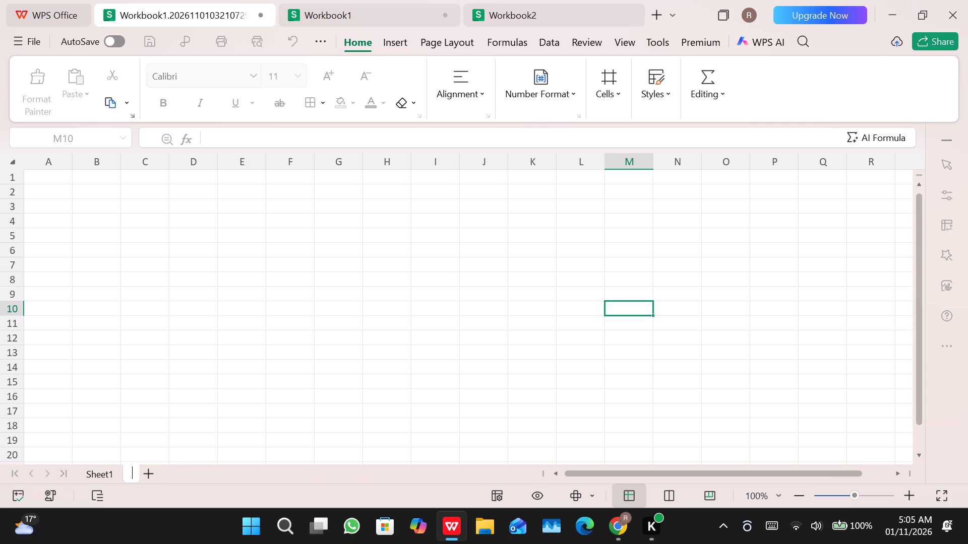
{"action": "key", "text": "s"}
{"action": "key", "text": "BackSpace"}
{"action": "type", "text": "St"}
{"action": "type", "text": "udent"}
{"action": "key", "text": "space"}
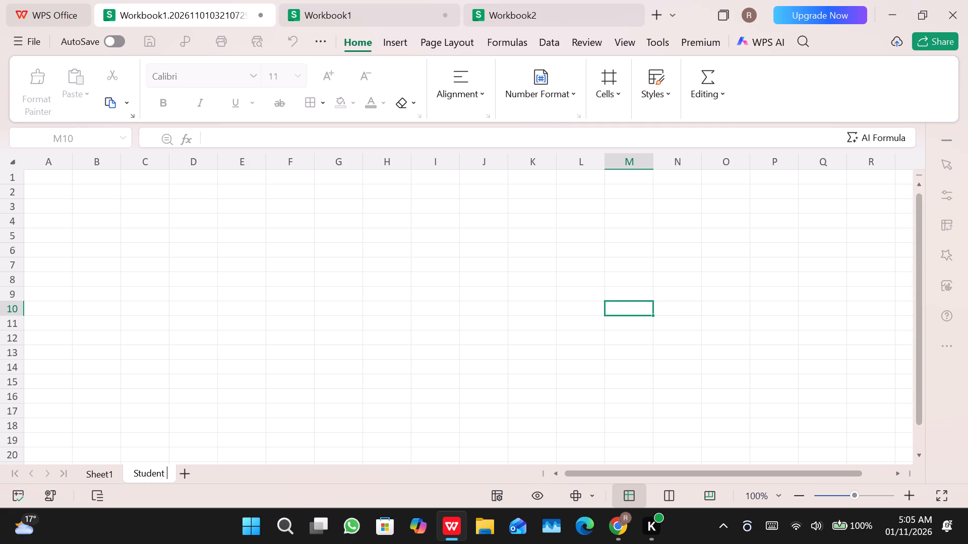
{"action": "key", "text": "shift+BackSpace"}
{"action": "key", "text": "shift+underscore"}
{"action": "key", "text": "shift+a"}
{"action": "type", "text": "nalysis"}
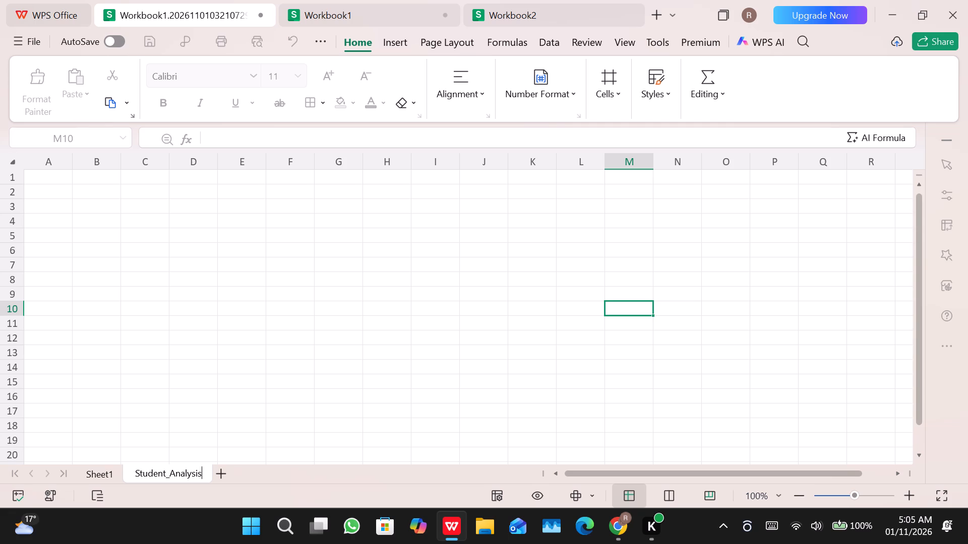
Enter the title "STUDENT PERFOMANCE REPORT" in cell A1 of the Student_Analysis sheet.
{"action": "left_click", "coordinate": [45, 183]}
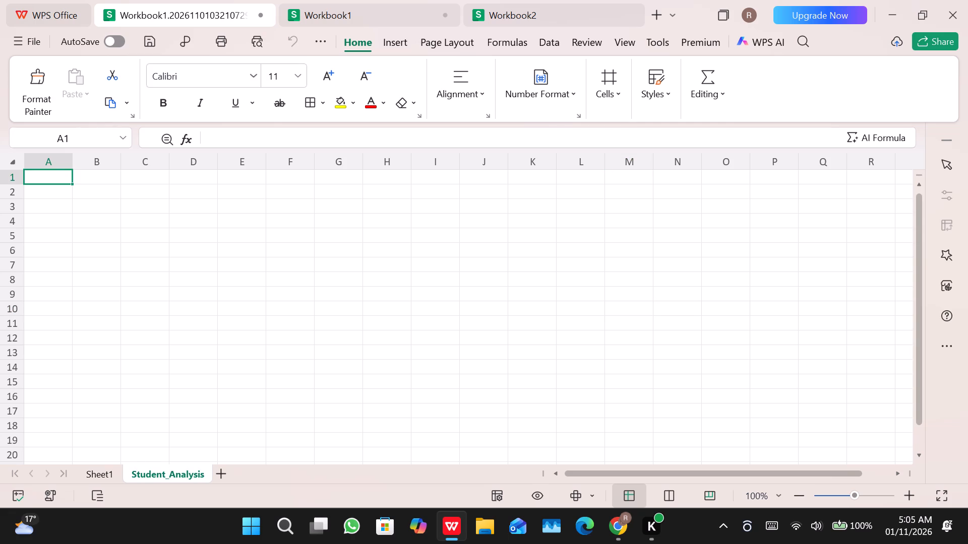
{"action": "type", "text": "STU"}
{"action": "type", "text": "DENT"}
{"action": "key", "text": "space"}
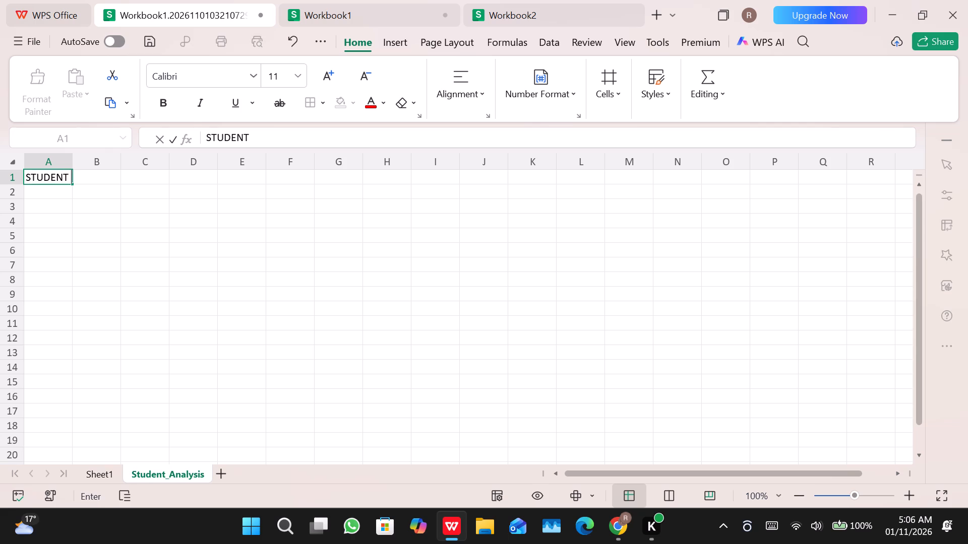
{"action": "type", "text": "PERFOMSN"}
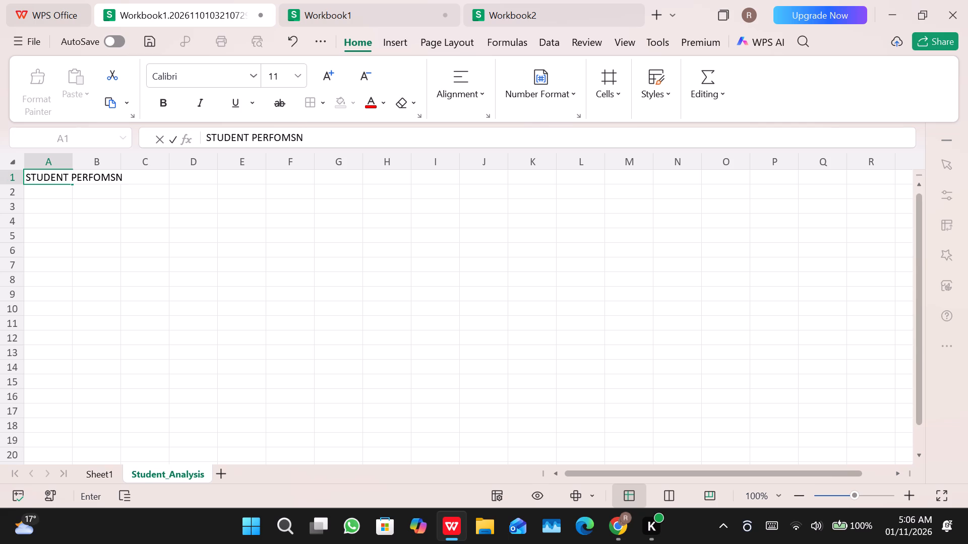
{"action": "key", "text": "BackSpace"}
{"action": "key", "text": "BackSpace"}
{"action": "type", "text": "ANCE R"}
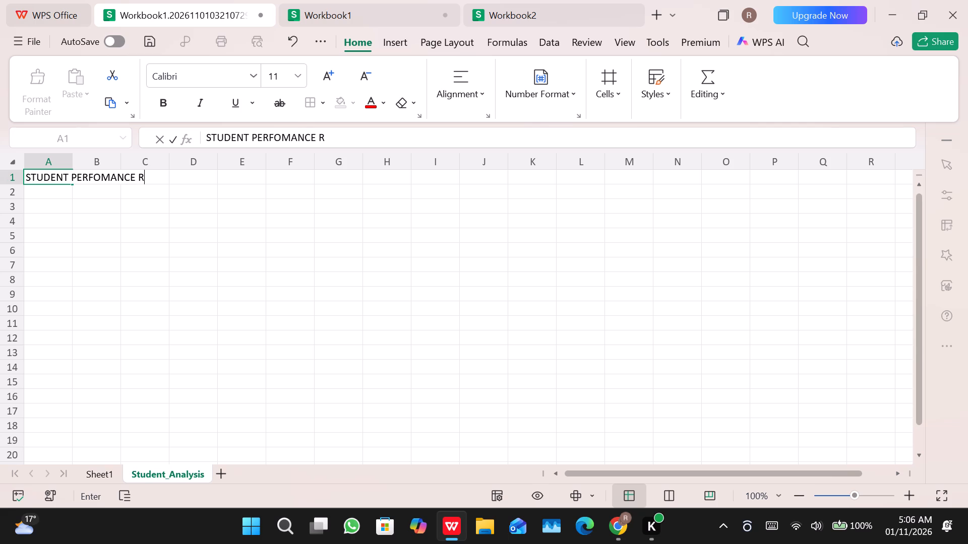
{"action": "type", "text": "EPORT"}
{"action": "key", "text": "Return"}
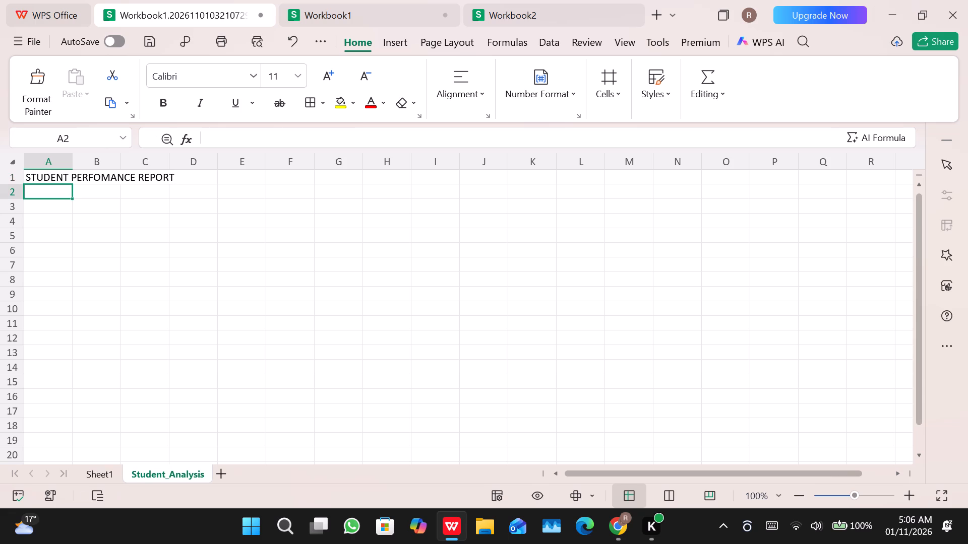
Enter the label "Total Students" in cell A2, below the report title.
{"action": "type", "text": "to"}
{"action": "key", "text": "a"}
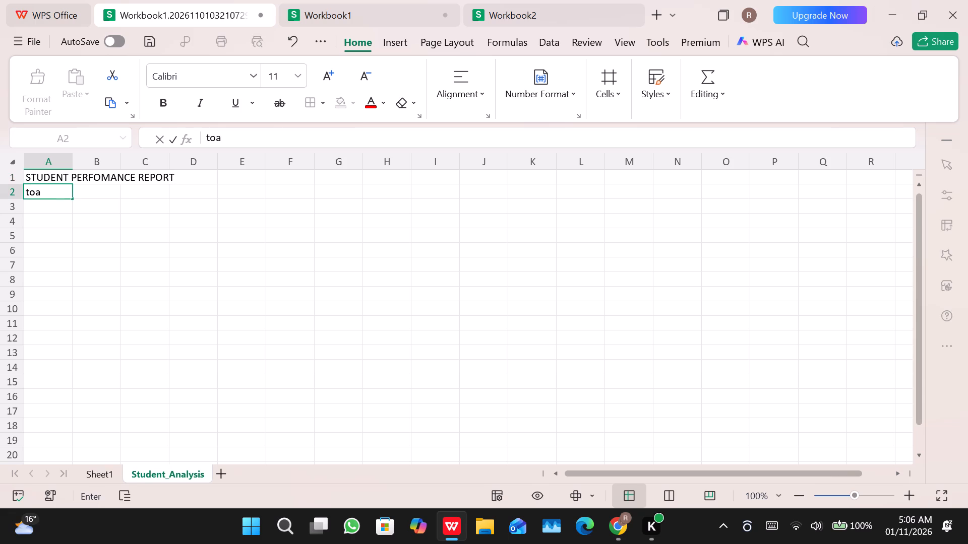
{"action": "key", "text": "BackSpace"}
{"action": "key", "text": "BackSpace"}
{"action": "key", "text": "BackSpace"}
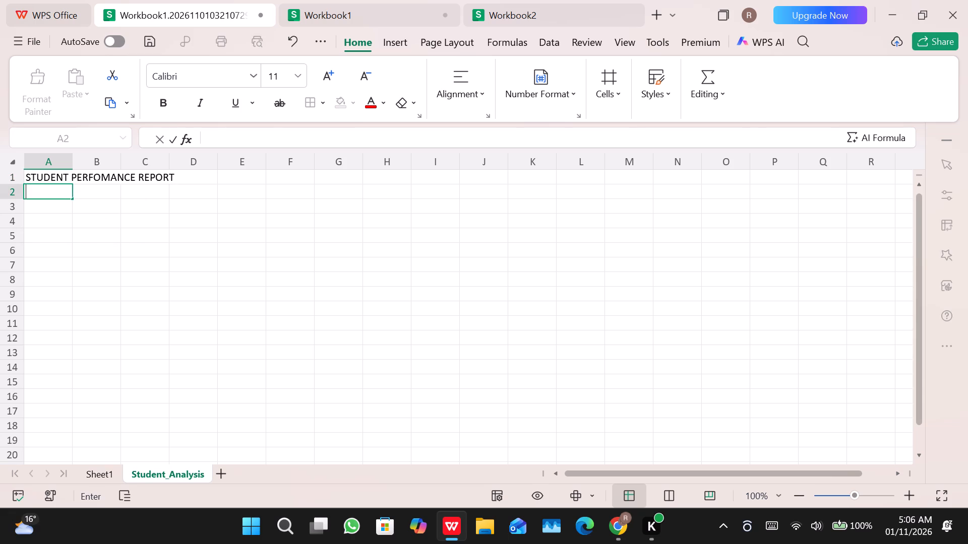
{"action": "key", "text": "shift+t"}
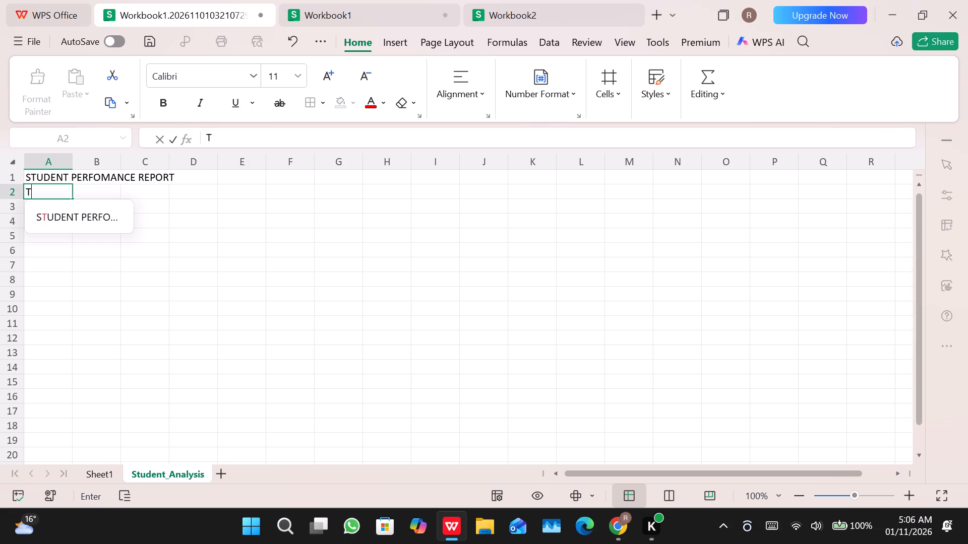
{"action": "type", "text": "otal"}
{"action": "key", "text": "space"}
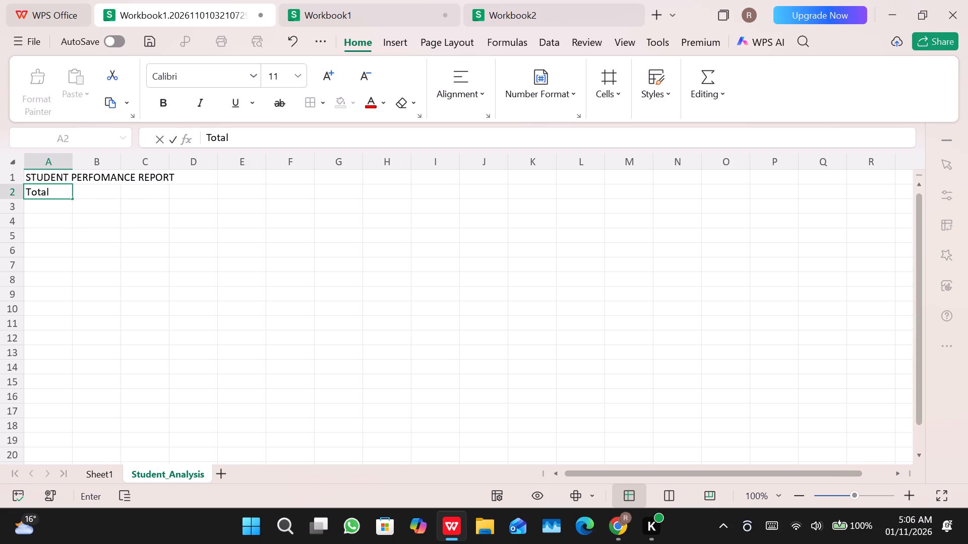
{"action": "type", "text": "Students"}
{"action": "key", "text": "Return"}
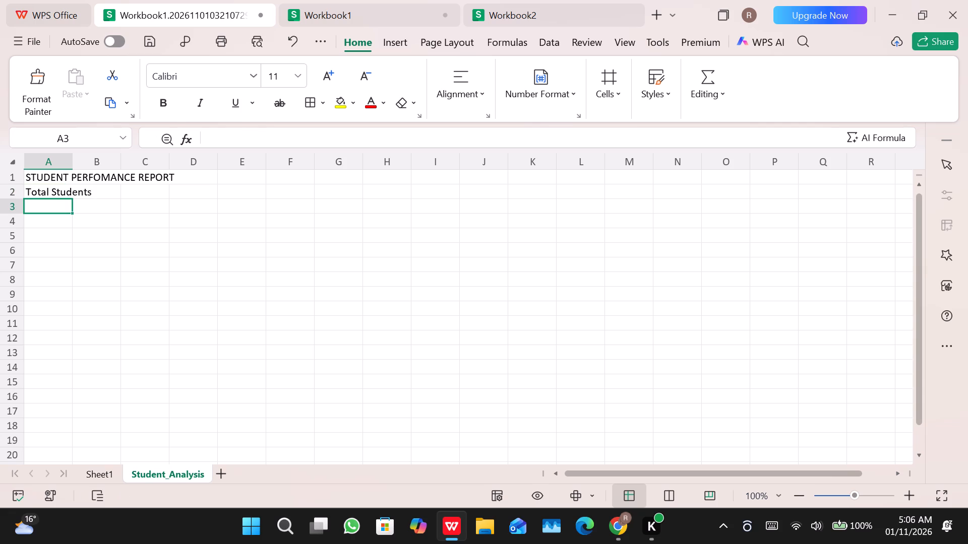
Enter the label "Average Score" in cell A3, below Total Students.
{"action": "key", "text": "shift+a"}
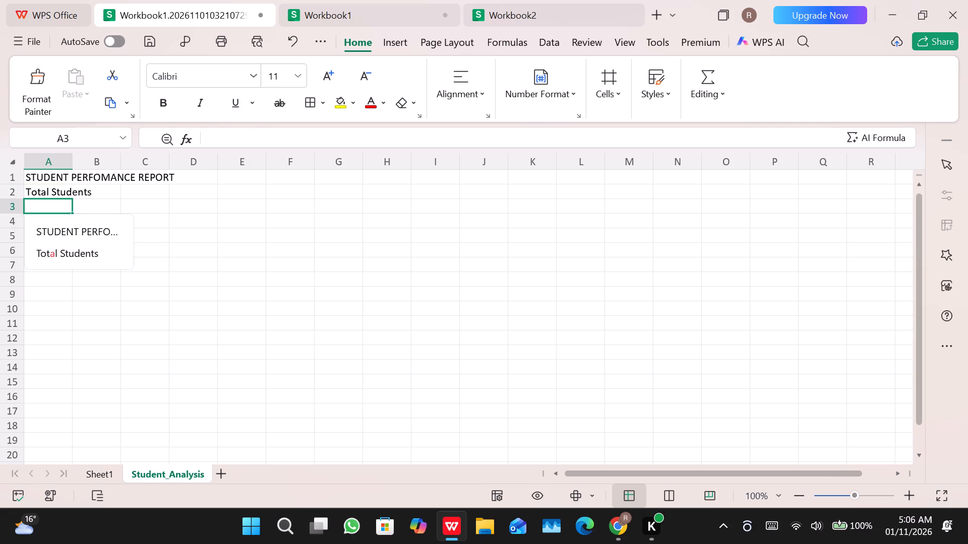
{"action": "type", "text": "ver"}
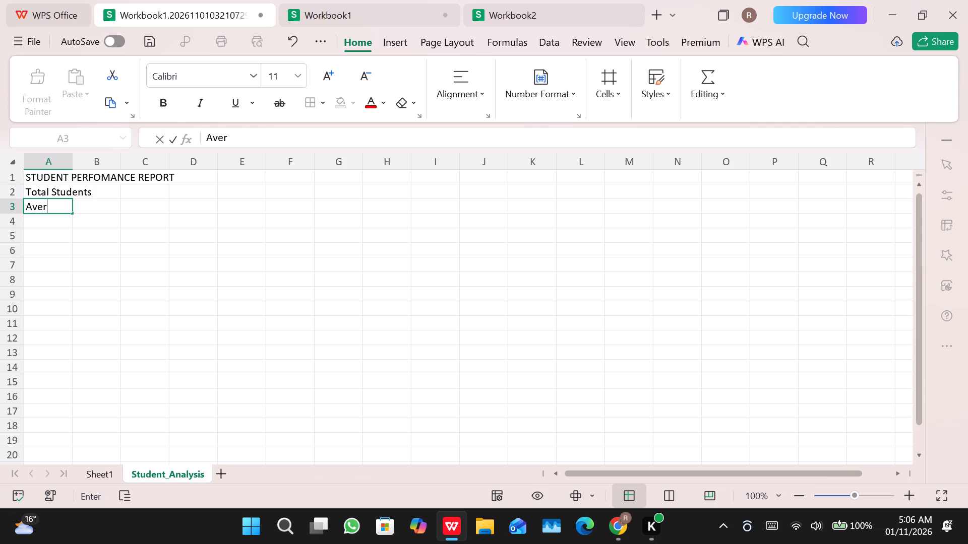
{"action": "type", "text": "ag"}
{"action": "type", "text": "e"}
{"action": "key", "text": "space"}
{"action": "type", "text": "SC"}
{"action": "key", "text": "BackSpace"}
{"action": "type", "text": "co"}
{"action": "type", "text": "re"}
{"action": "key", "text": "Return"}
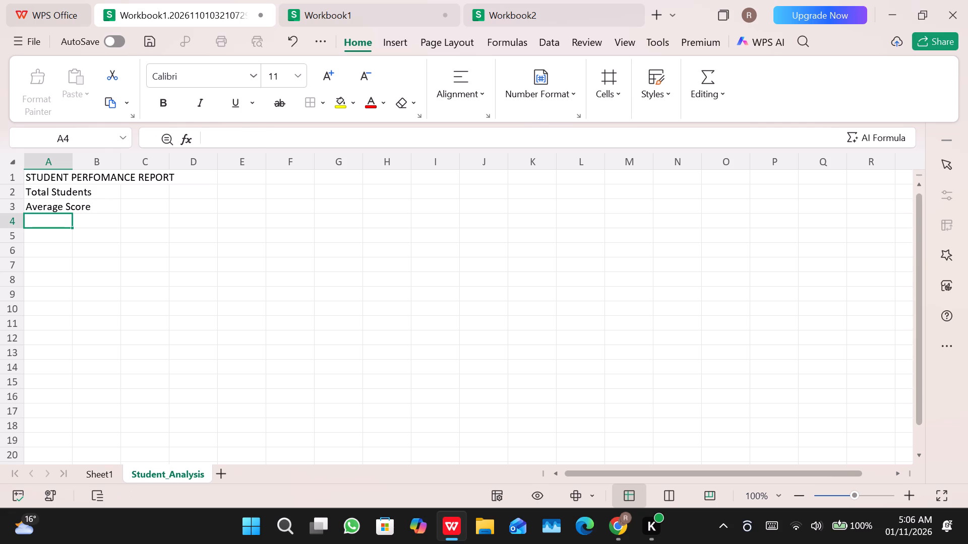
Enter the label "Highest Score" in cell A4, below Average Score.
{"action": "key", "text": "shift+h"}
{"action": "key", "text": "i"}
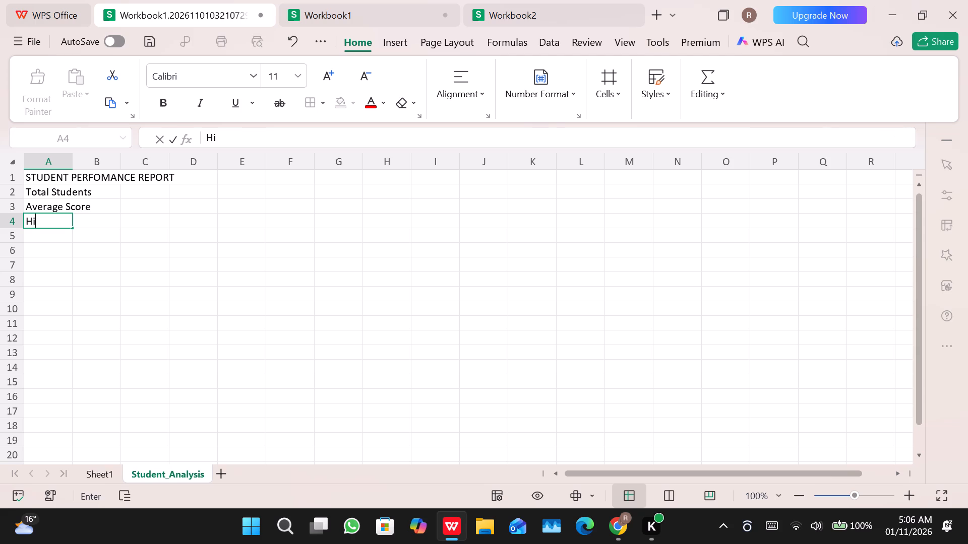
{"action": "type", "text": "gh"}
{"action": "type", "text": "est"}
{"action": "key", "text": "space"}
{"action": "type", "text": "Scoe"}
{"action": "key", "text": "BackSpace"}
{"action": "type", "text": "re"}
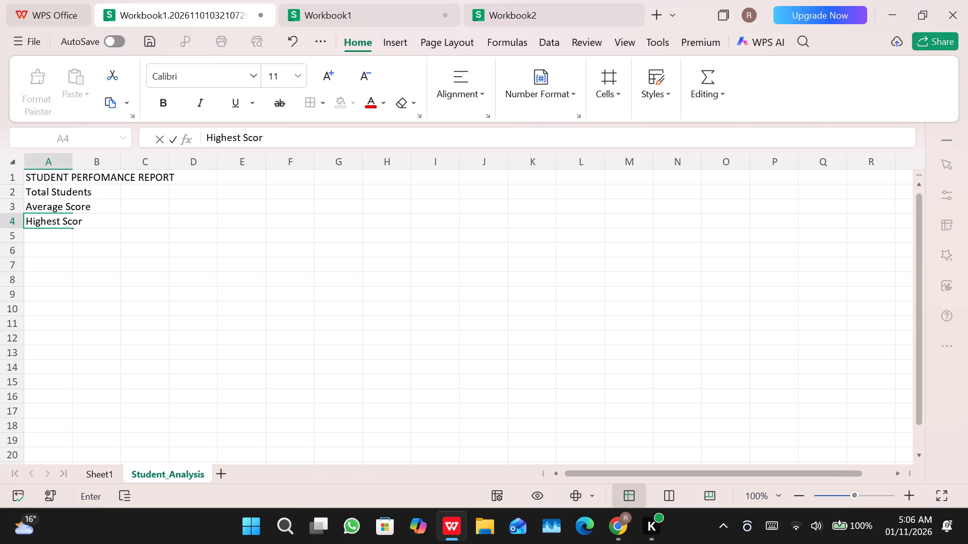
{"action": "key", "text": "Return"}
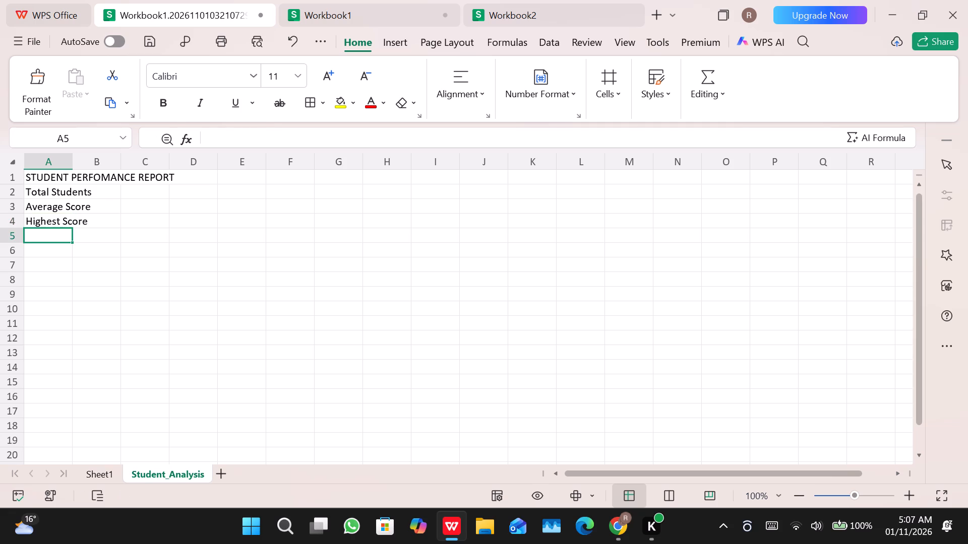
Enter the label "Lowest Score" in cell A5, below Highest Score.
{"action": "type", "text": "Lowest"}
{"action": "key", "text": "space"}
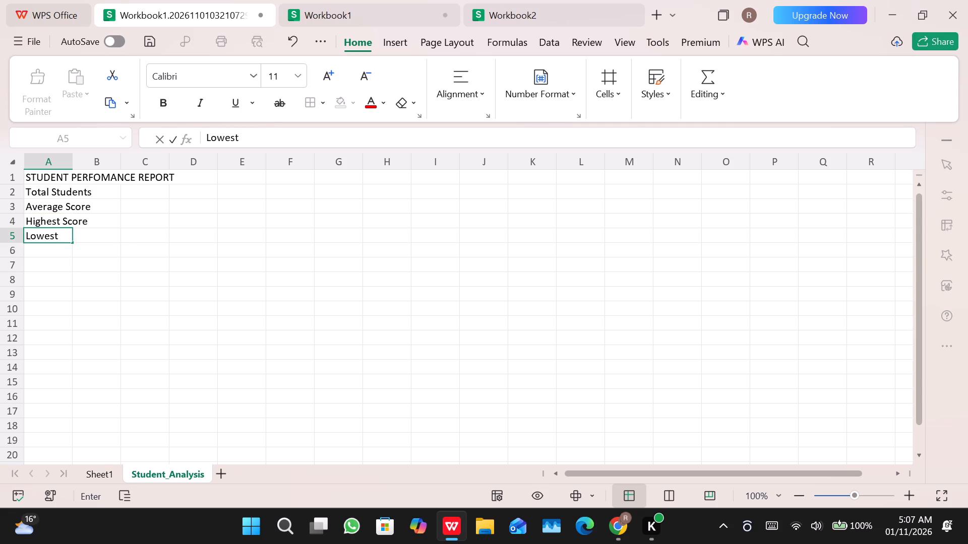
{"action": "key", "text": "shift+s"}
{"action": "type", "text": "core"}
{"action": "key", "text": "Return"}
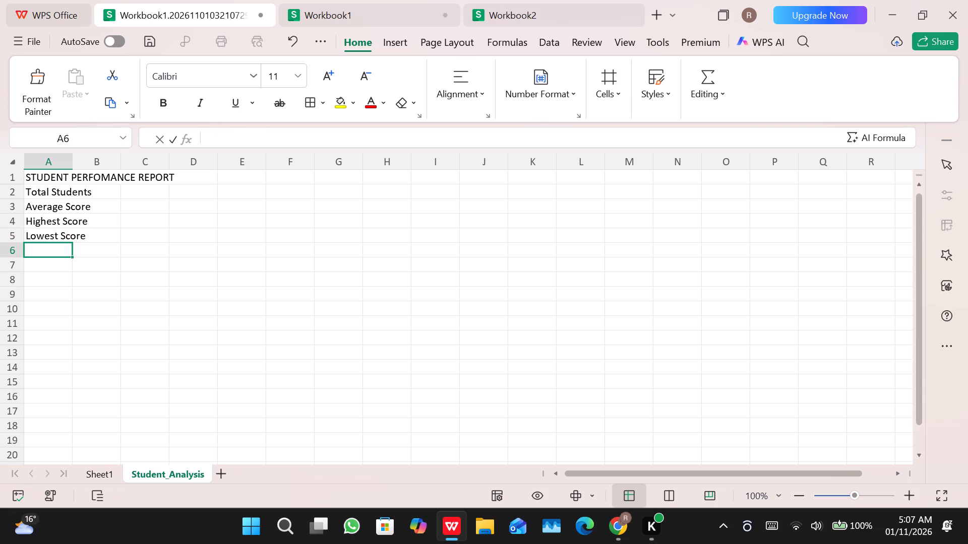
Enter the label "Student Passed" in cell A6, below Lowest Score.
{"action": "key", "text": "shift+s"}
{"action": "key", "text": "t"}
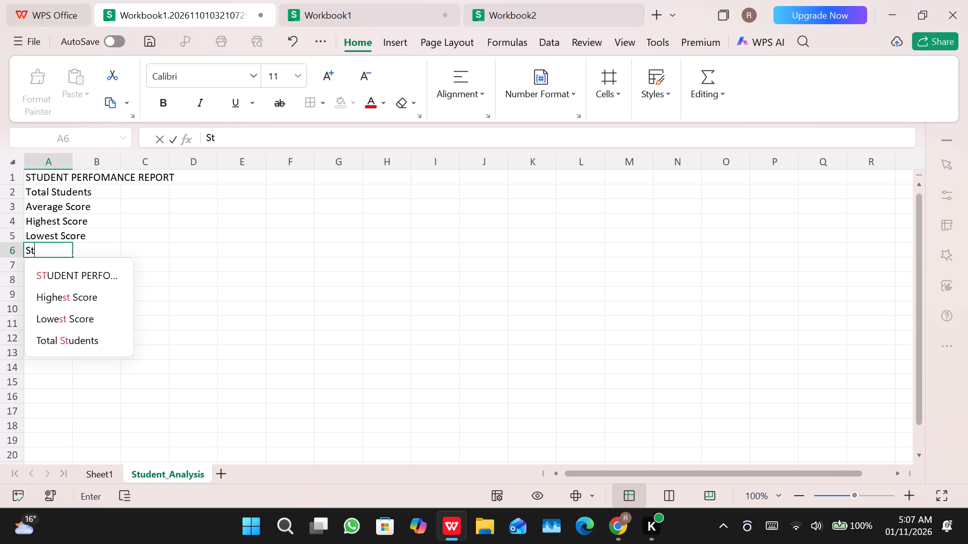
{"action": "type", "text": "uden"}
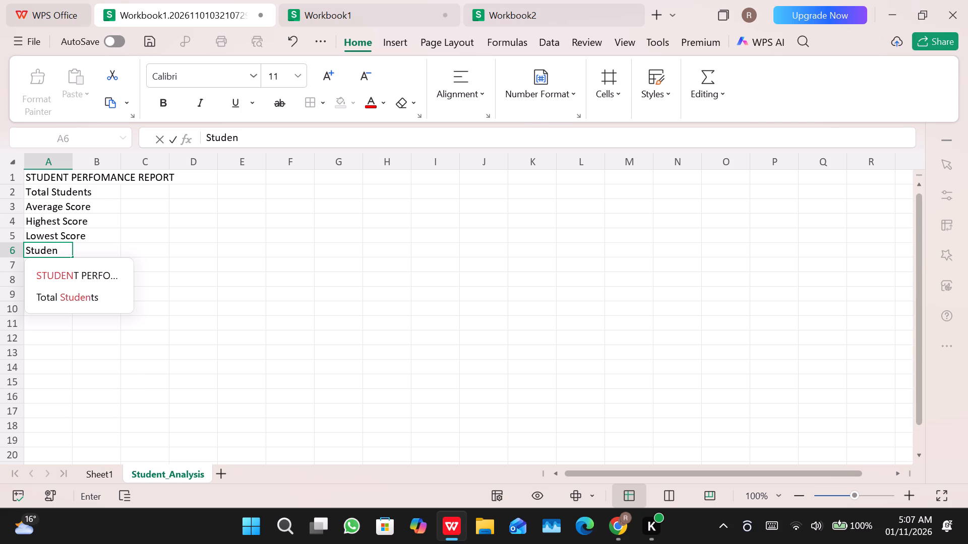
{"action": "type", "text": "t"}
{"action": "key", "text": "space"}
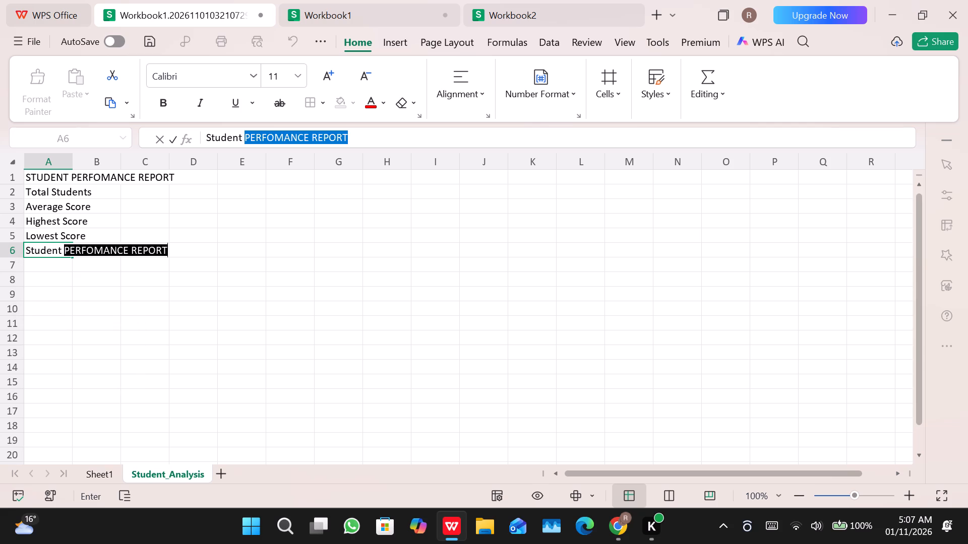
{"action": "key", "text": "shift+p"}
{"action": "type", "text": "assed"}
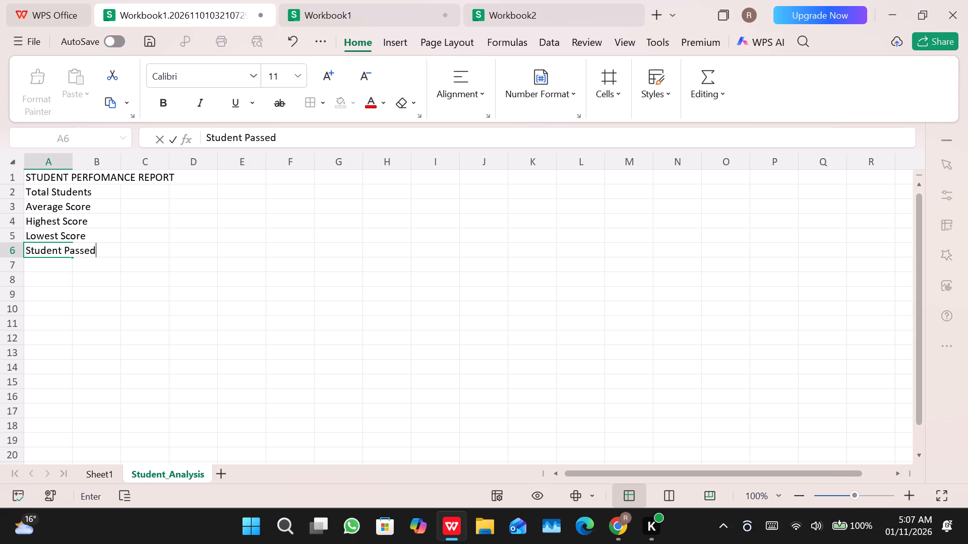
{"action": "key", "text": "Return"}
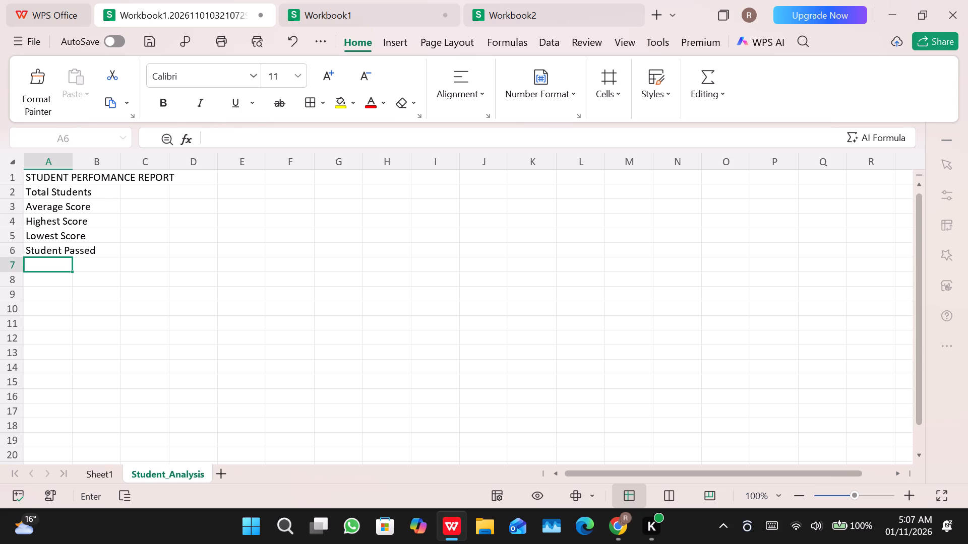
Enter the label "Student Failed" in cell A7, below Student Passed.
{"action": "key", "text": "shift+s"}
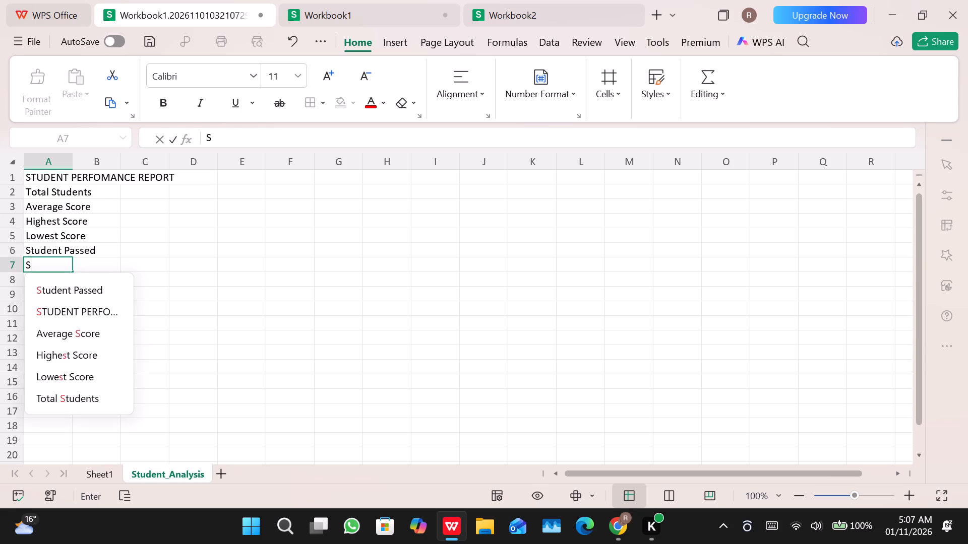
{"action": "key", "text": "u"}
{"action": "key", "text": "BackSpace"}
{"action": "type", "text": "tudent"}
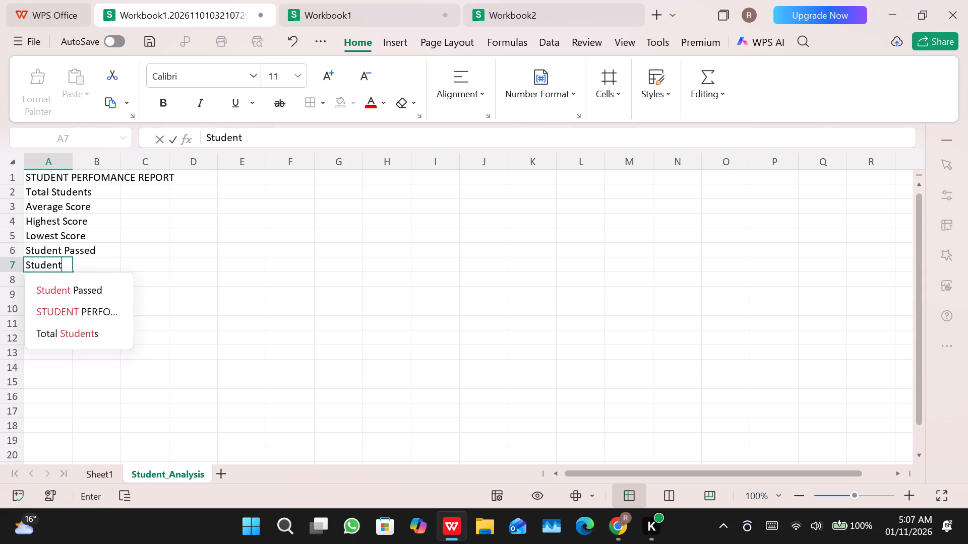
{"action": "key", "text": "space"}
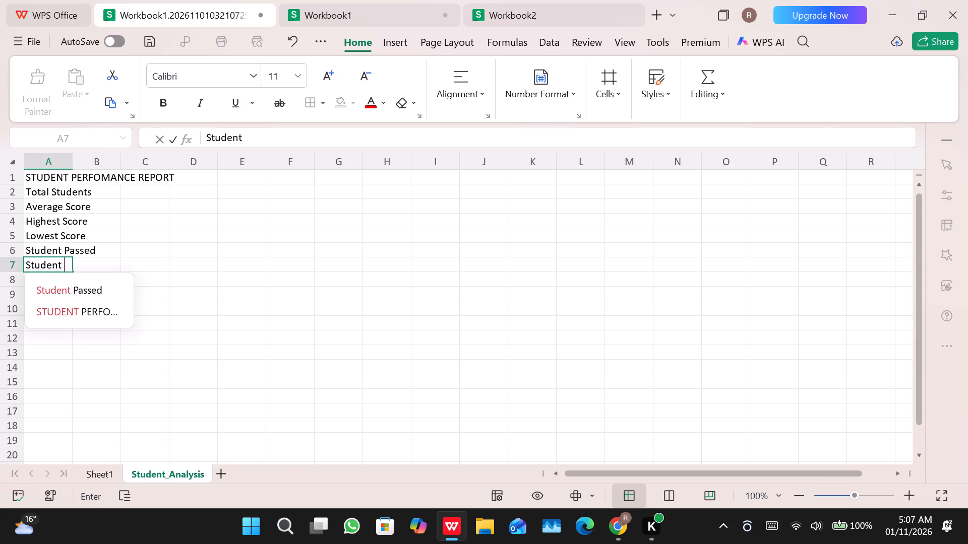
{"action": "type", "text": "Failed"}
{"action": "key", "text": "Return"}
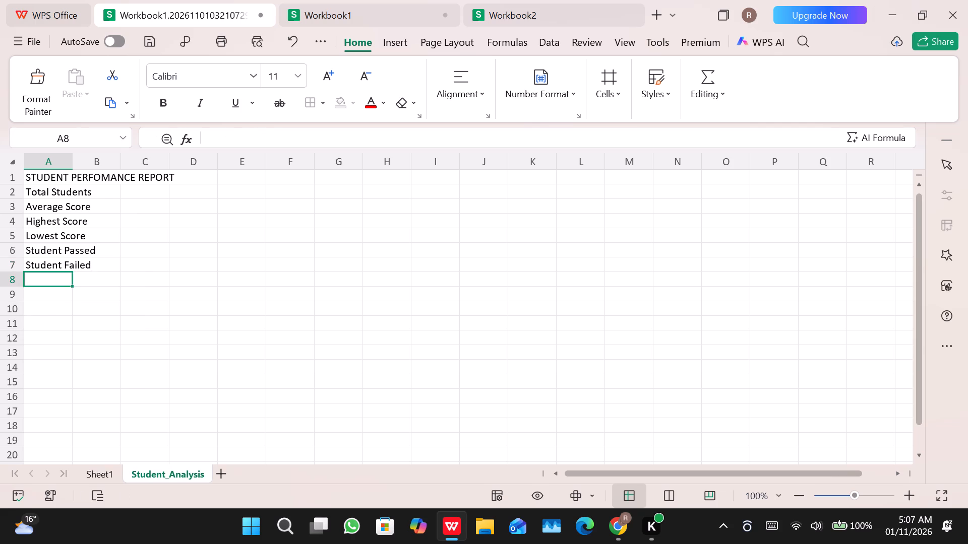
Enter the label "Pass Percentage" in cell A8, below Student Failed.
{"action": "type", "text": "Pass"}
{"action": "key", "text": "space"}
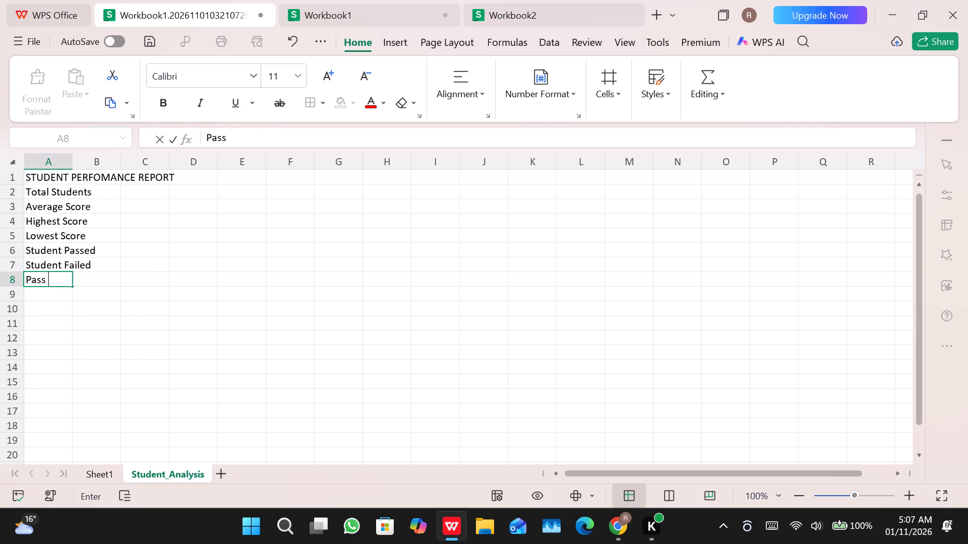
{"action": "key", "text": "shift+p"}
{"action": "type", "text": "ercentage"}
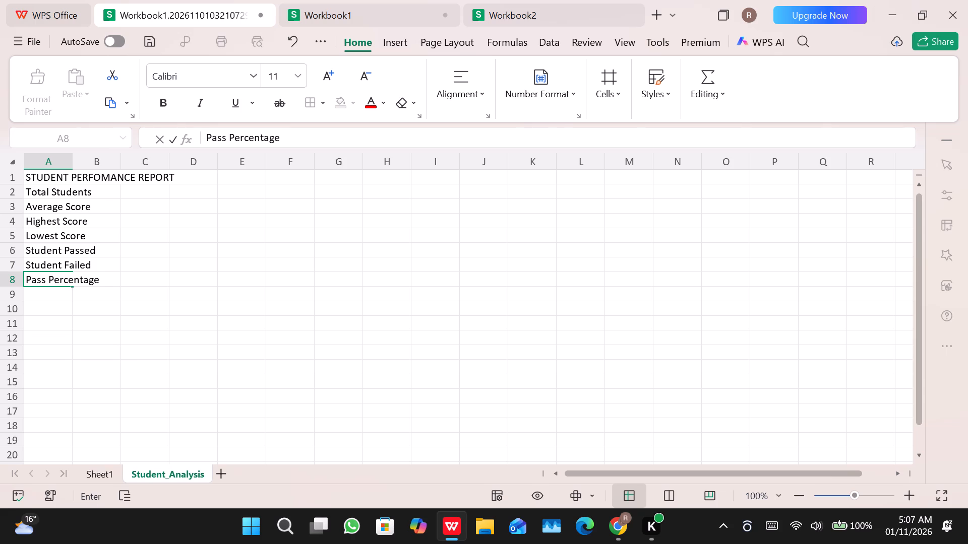
{"action": "key", "text": "Return"}
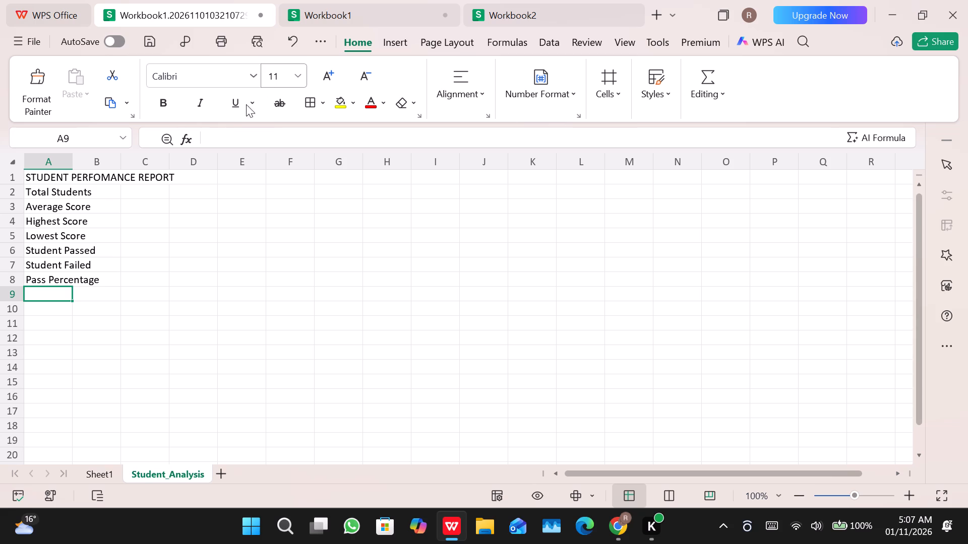
Widen column A of Student_Analysis to fit the report title.
{"action": "left_click_drag", "start_coordinate": [71, 162], "coordinate": [172, 154]}
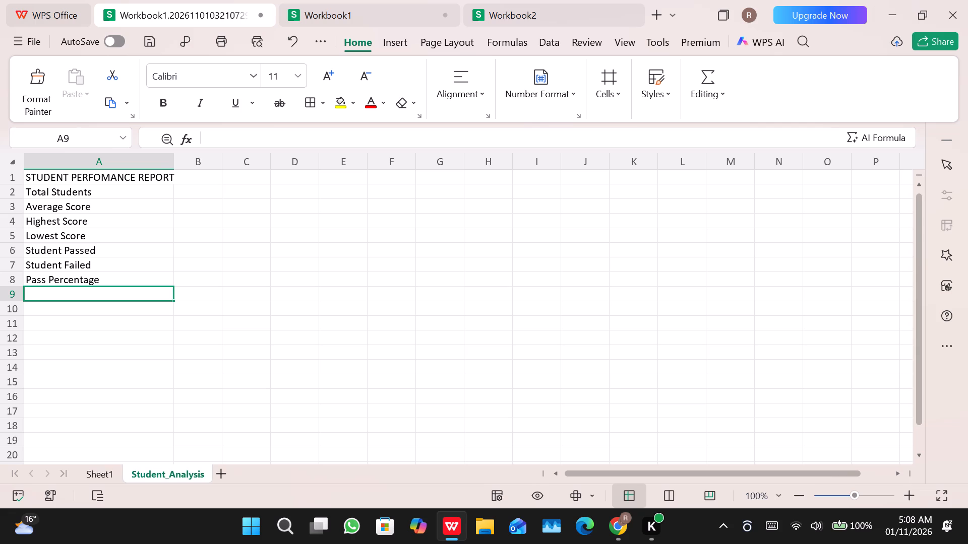
Start a COUNTA formula in cell B3, beside the Average Score label.
{"action": "left_click", "coordinate": [190, 207]}
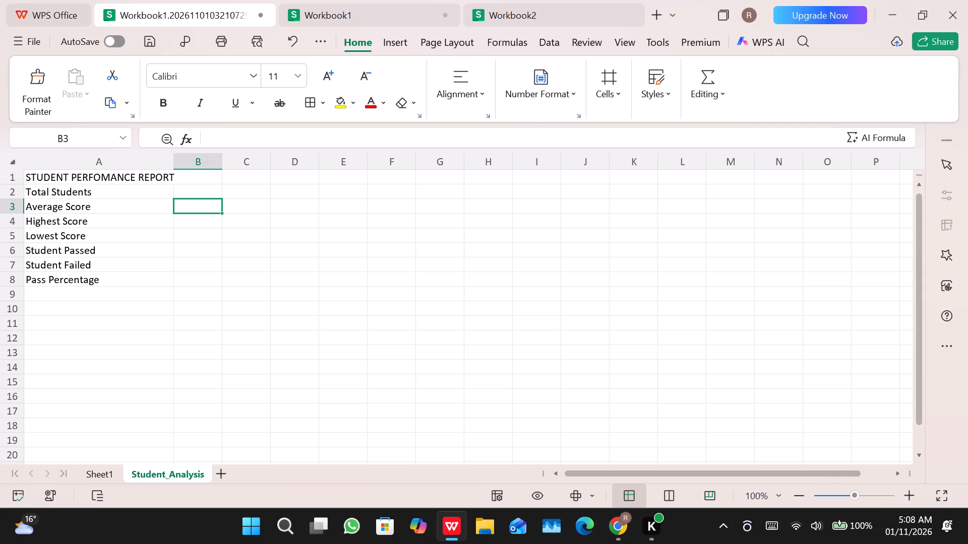
{"action": "key", "text": "equal"}
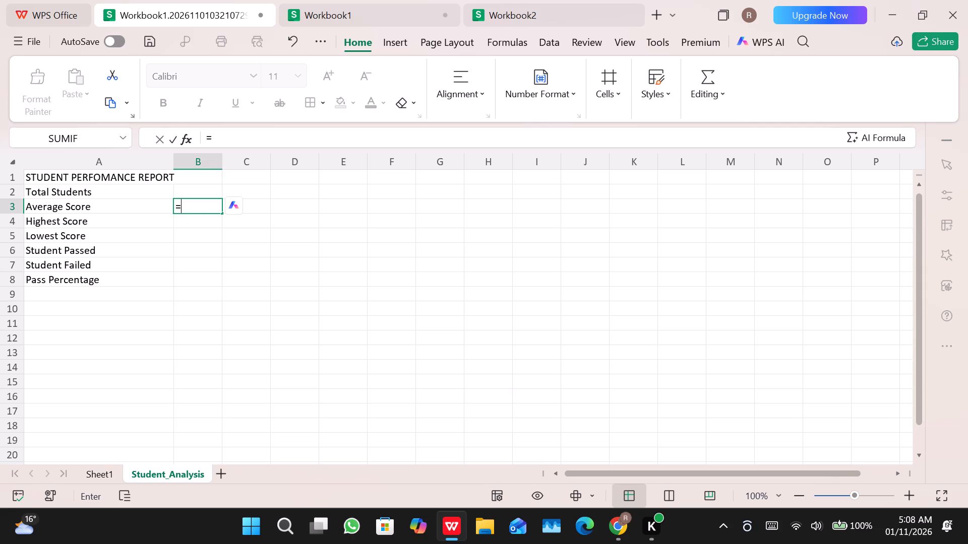
{"action": "key", "text": "c"}
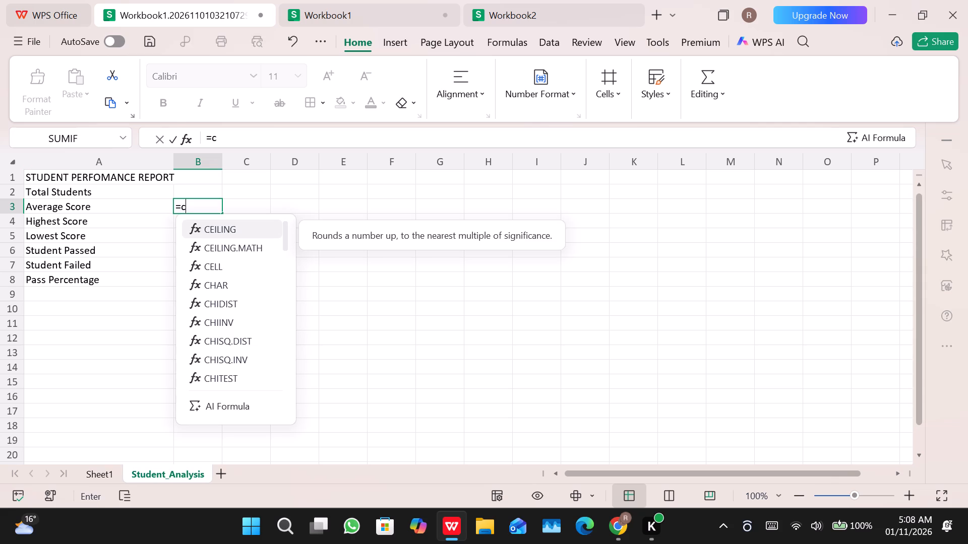
{"action": "key", "text": "o"}
{"action": "key", "text": "u"}
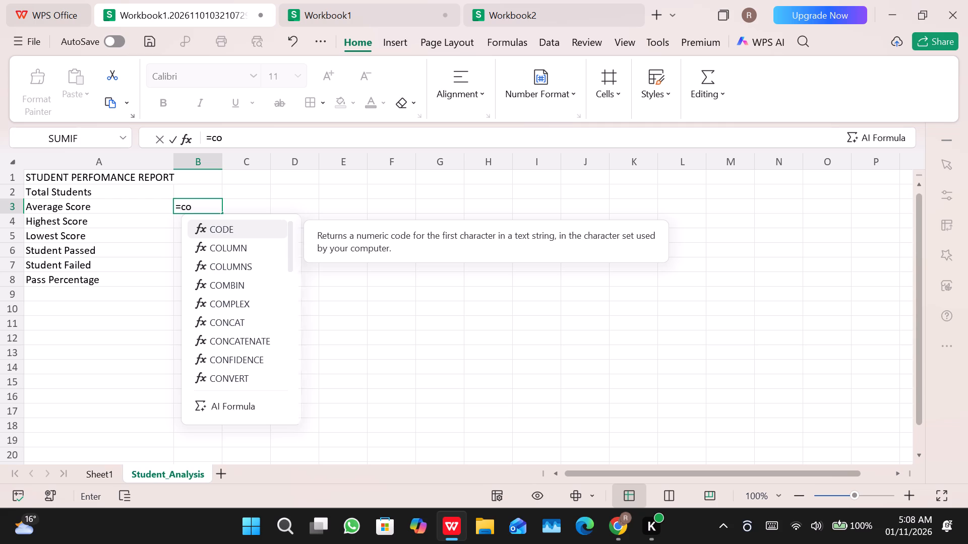
{"action": "key", "text": "Down"}
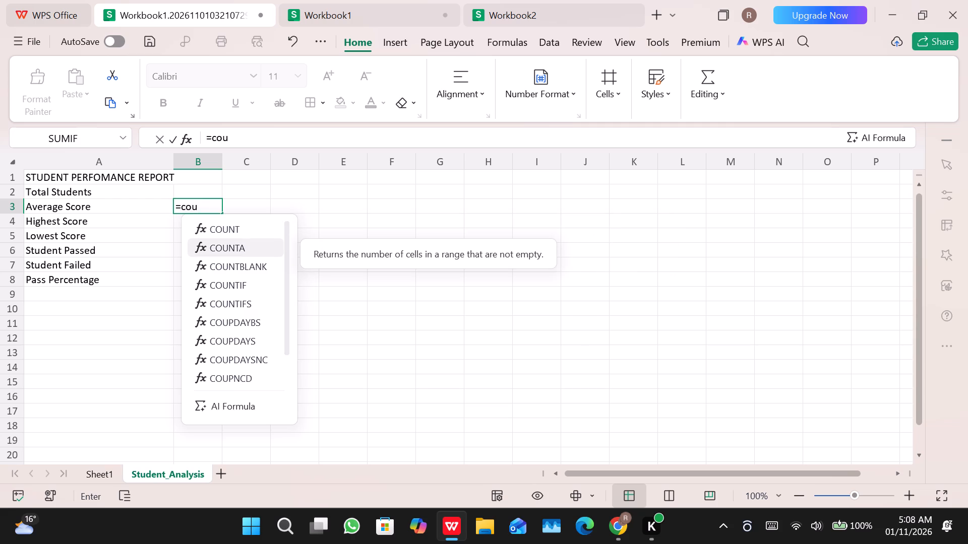
{"action": "key", "text": "Return"}
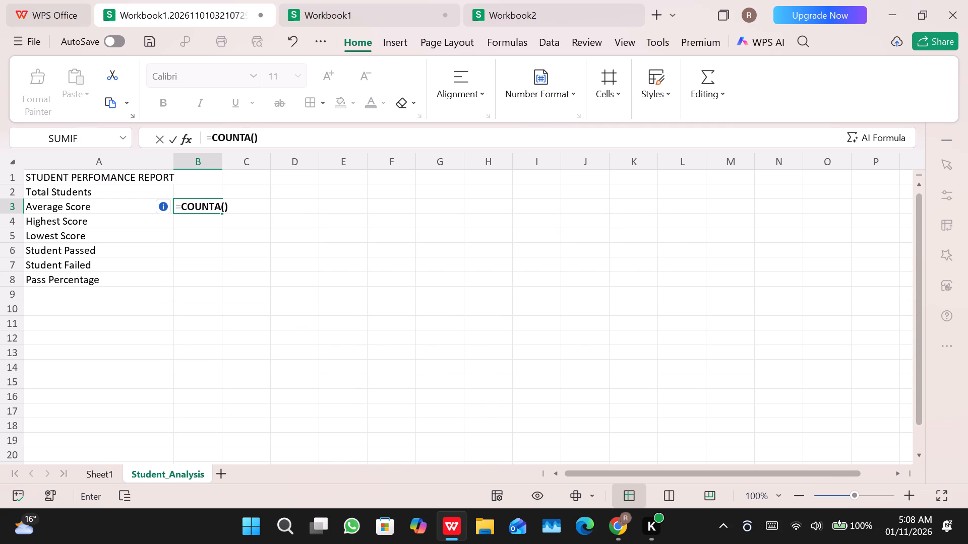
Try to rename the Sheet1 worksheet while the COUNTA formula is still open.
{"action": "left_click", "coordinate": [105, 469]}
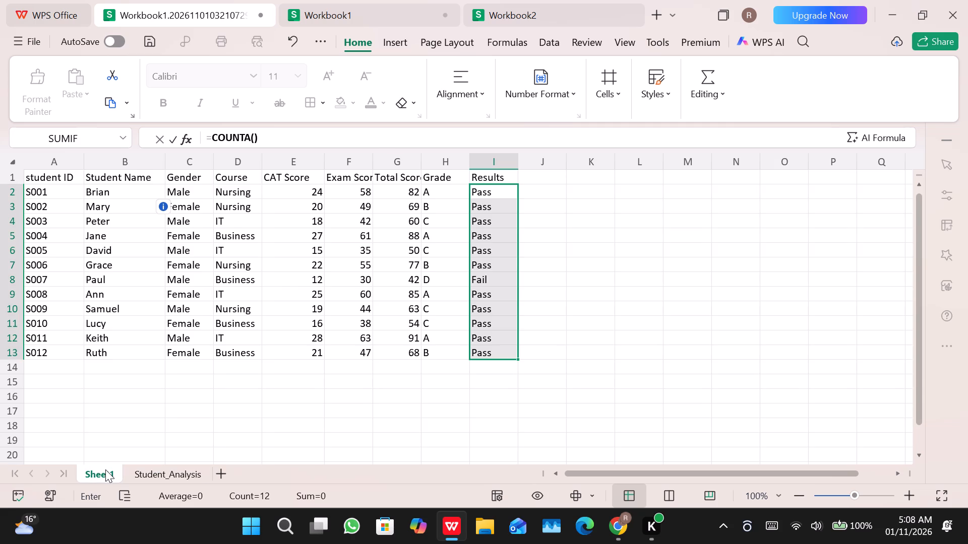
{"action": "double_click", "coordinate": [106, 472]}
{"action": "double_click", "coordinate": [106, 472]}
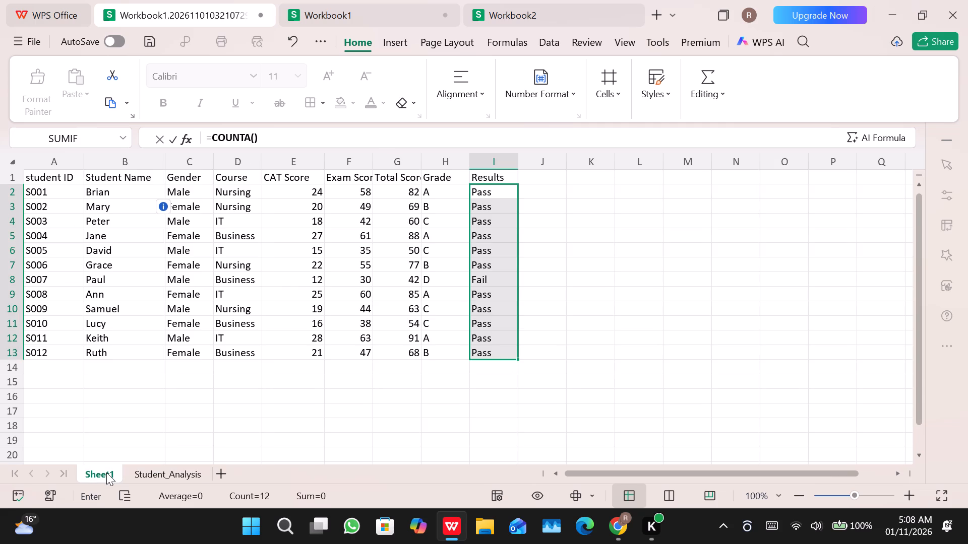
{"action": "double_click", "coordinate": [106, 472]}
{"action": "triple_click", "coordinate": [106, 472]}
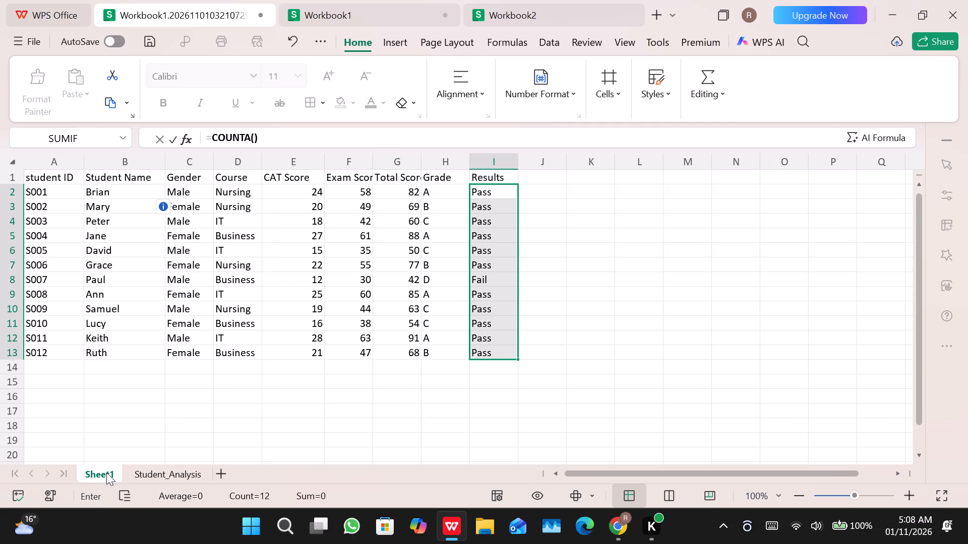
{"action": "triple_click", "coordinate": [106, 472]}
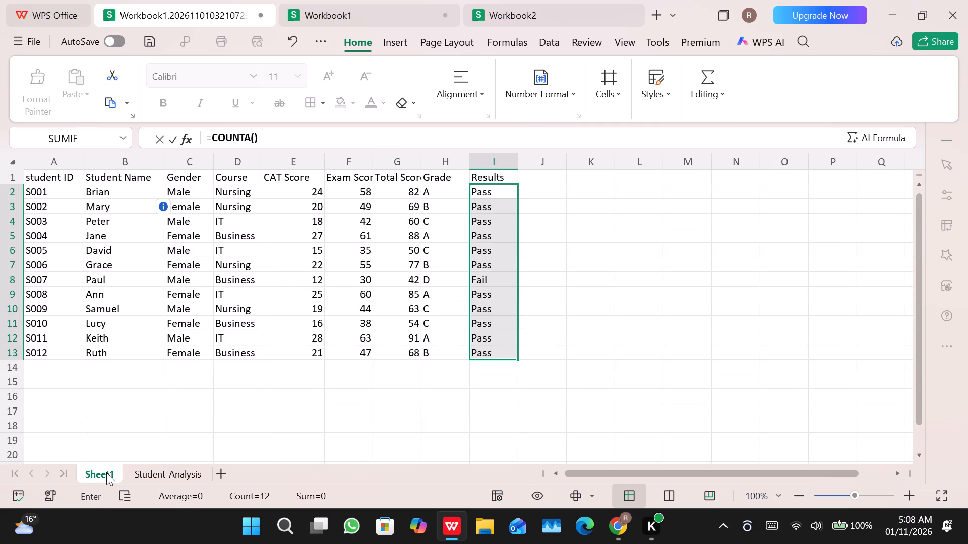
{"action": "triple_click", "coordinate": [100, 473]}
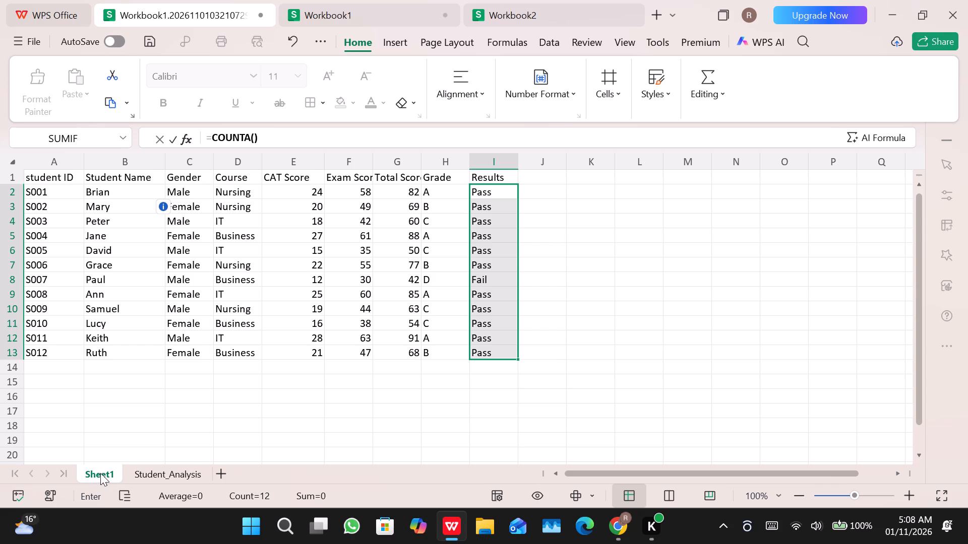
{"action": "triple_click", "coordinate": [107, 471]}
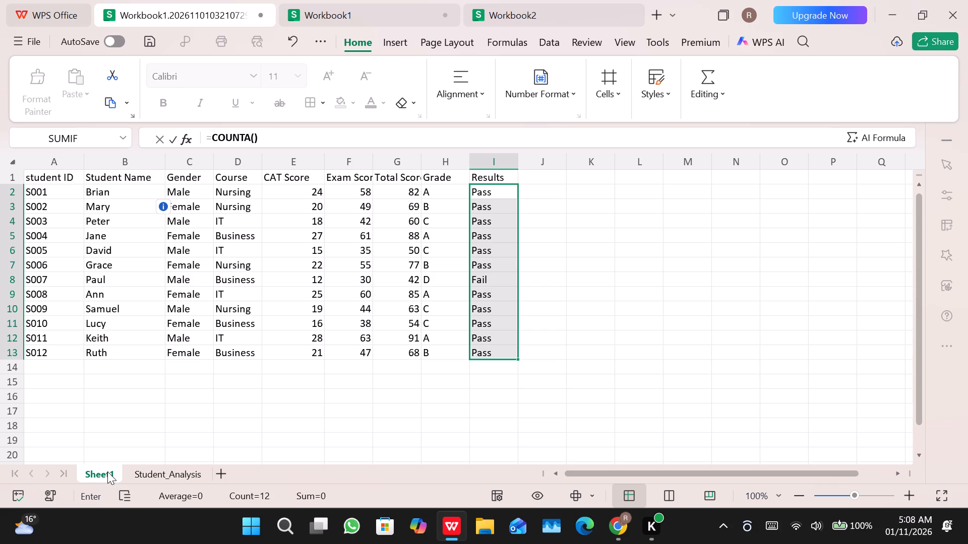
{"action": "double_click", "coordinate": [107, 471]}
Reference cell C4 of Sheet1 in the open COUNTA formula and return to the Student_Analysis sheet.
{"action": "left_click", "coordinate": [180, 208]}
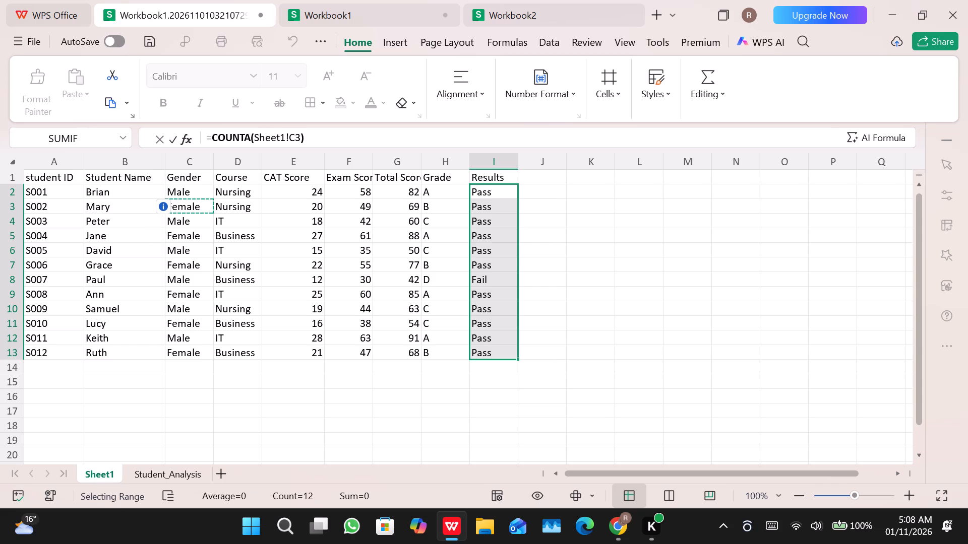
{"action": "left_click", "coordinate": [191, 225]}
{"action": "double_click", "coordinate": [106, 467]}
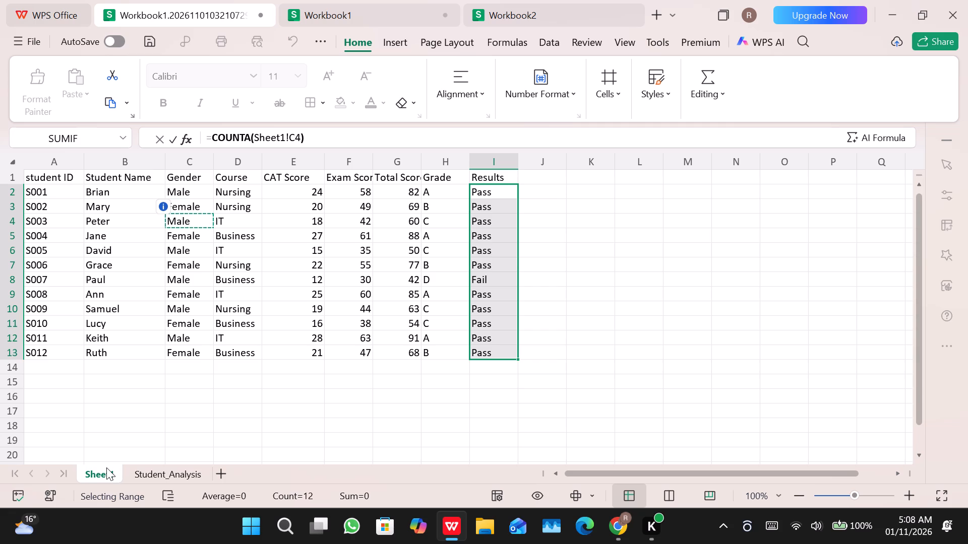
{"action": "triple_click", "coordinate": [110, 473]}
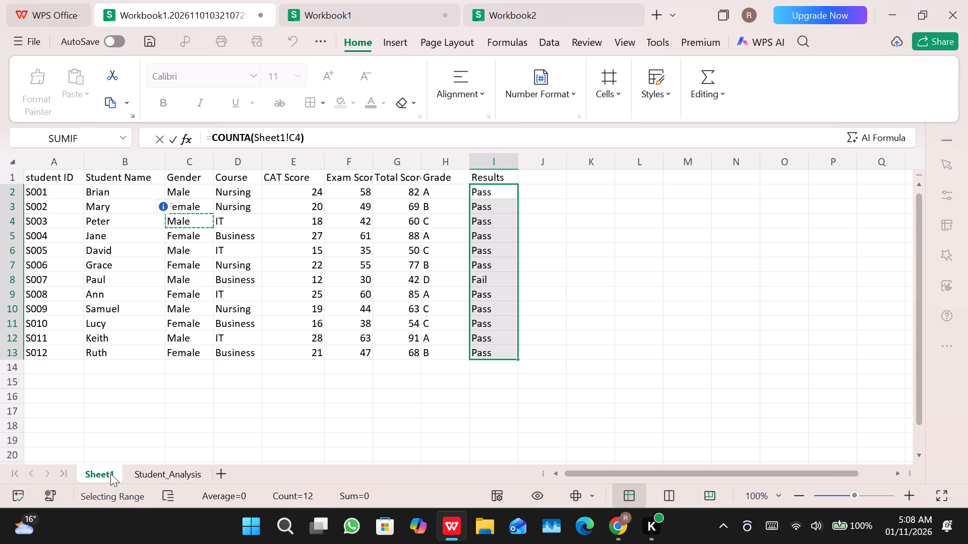
{"action": "double_click", "coordinate": [110, 473]}
{"action": "left_click", "coordinate": [179, 473]}
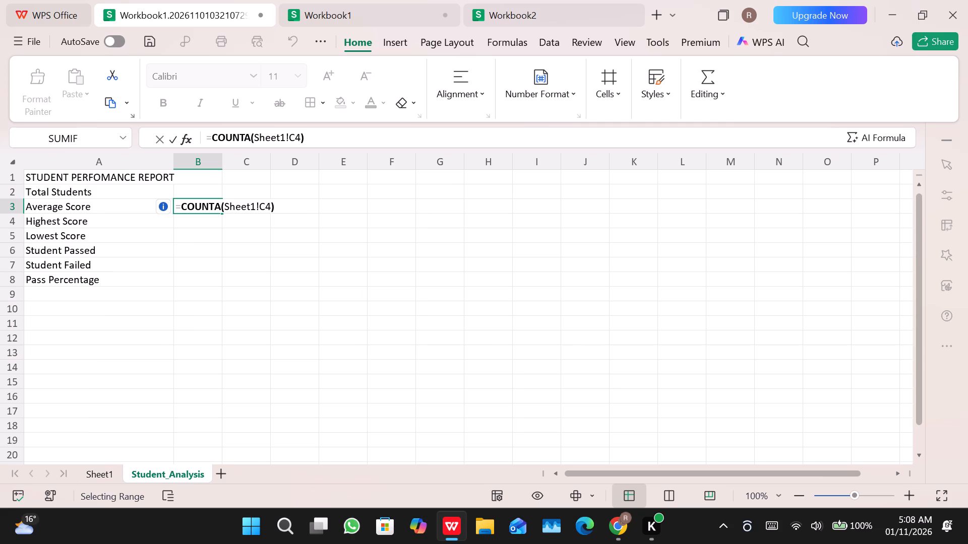